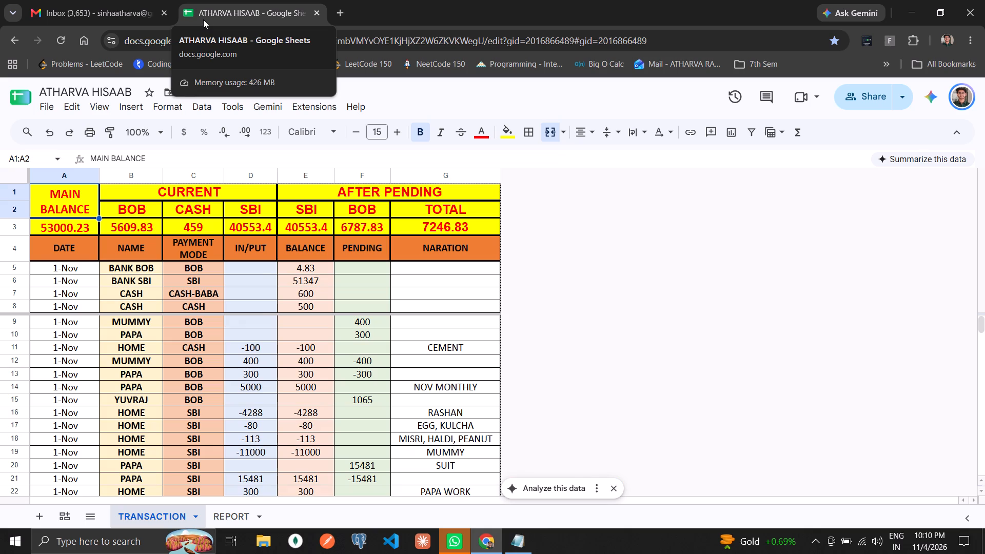
Select the first empty DATE cell below the last entry in the TRANSACTION sheet.
{"action": "left_click", "coordinate": [97, 391]}
{"action": "key", "text": "ctrl+Down"}
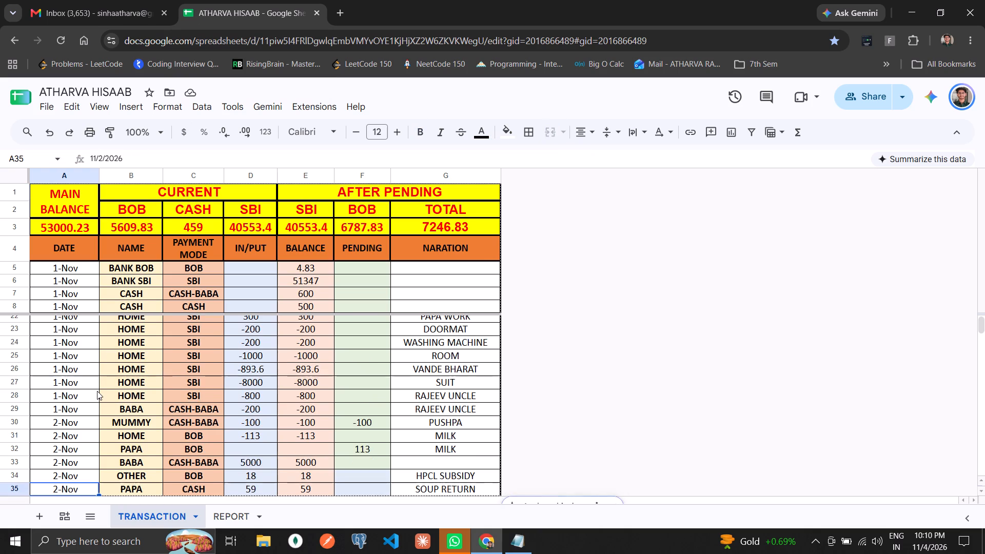
{"action": "key", "text": "Down"}
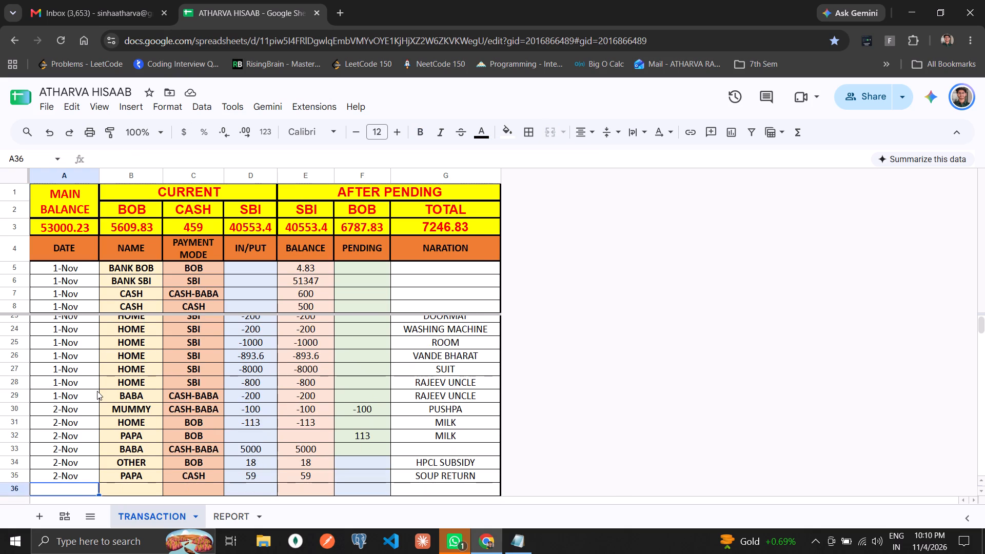
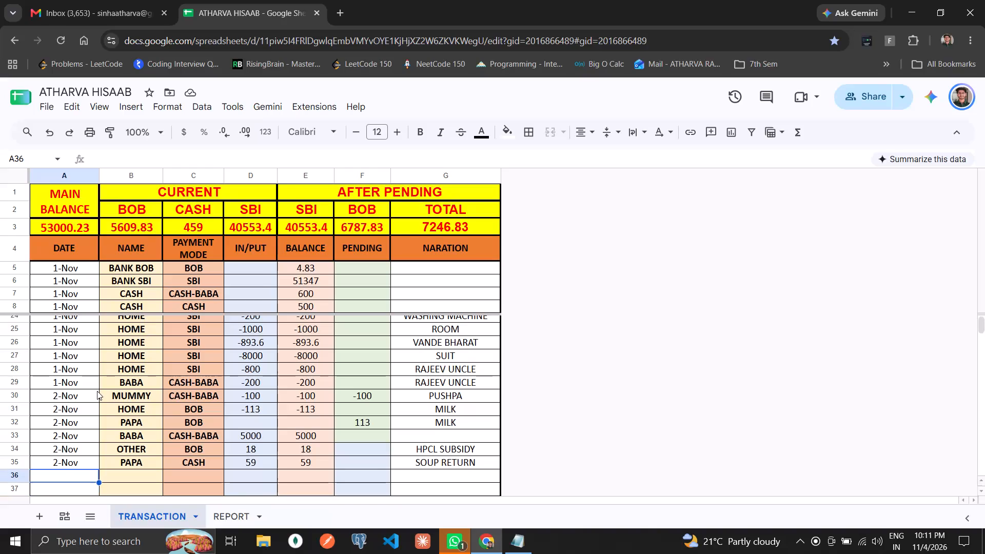
Enter the date 3-Nov in the DATE column for rows 36 and 37.
{"action": "key", "text": "3"}
{"action": "type", "text": "-Nov"}
{"action": "key", "text": "Down"}
{"action": "key", "text": "ctrl+d"}
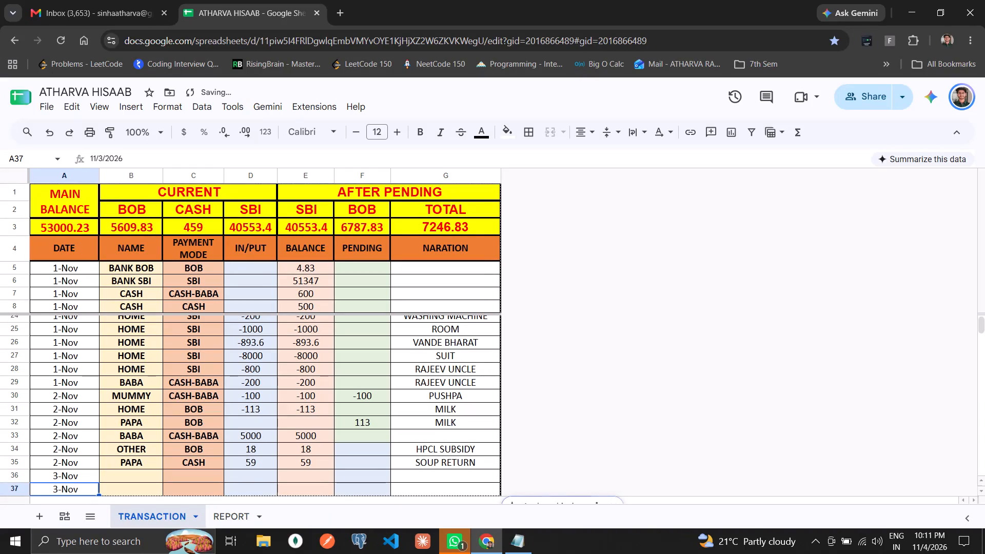
Look through the earlier NAME entries up to the sheet's header and back down to the first 3-Nov row.
{"action": "key", "text": "Up"}
{"action": "key", "text": "Right"}
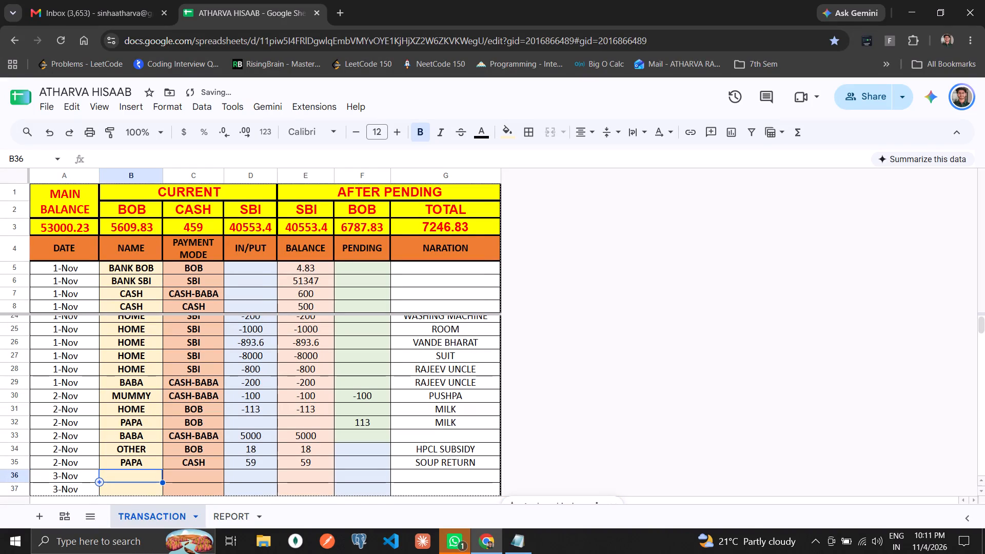
{"action": "key", "text": "Up"}
{"action": "key", "text": "Up"}
{"action": "key", "text": "Up"}
{"action": "key", "text": "Up"}
{"action": "key", "text": "Up"}
{"action": "key", "text": "Up"}
{"action": "key", "text": "Up"}
{"action": "key", "text": "Up"}
{"action": "key", "text": "Up"}
{"action": "key", "text": "Up"}
{"action": "key", "text": "Up"}
{"action": "key", "text": "Up"}
{"action": "key", "text": "Up"}
{"action": "key", "text": "Up"}
{"action": "key", "text": "Up"}
{"action": "key", "text": "Up"}
{"action": "key", "text": "Up"}
{"action": "key", "text": "Up"}
{"action": "key", "text": "Up"}
{"action": "key", "text": "Up"}
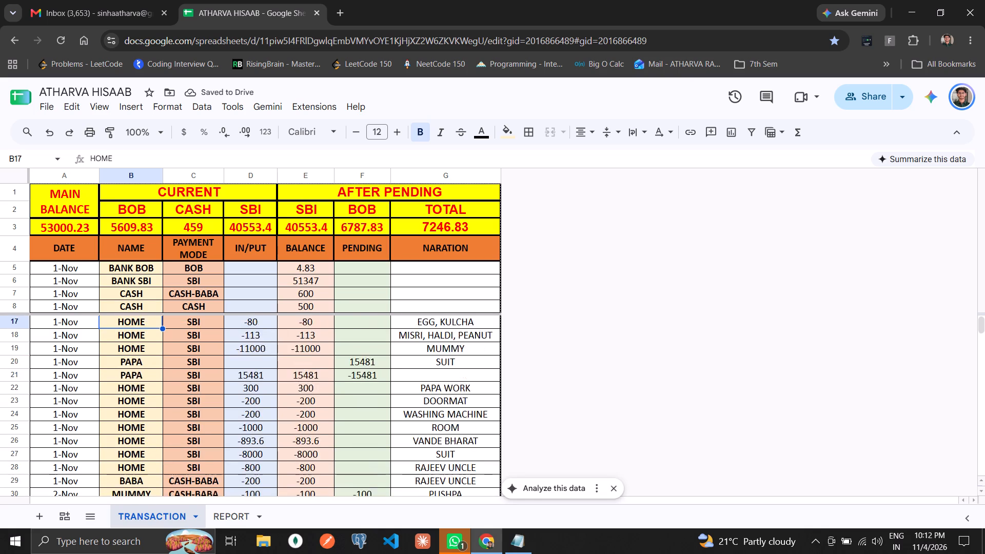
{"action": "key", "text": "Up"}
{"action": "key", "text": "Up"}
{"action": "key", "text": "Up"}
{"action": "key", "text": "Up"}
{"action": "key", "text": "Up"}
{"action": "key", "text": "Up"}
{"action": "key", "text": "Up"}
{"action": "key", "text": "Up"}
{"action": "key", "text": "Up"}
{"action": "key", "text": "Up"}
{"action": "key", "text": "Up"}
{"action": "key", "text": "Up"}
{"action": "key", "text": "Up"}
{"action": "key", "text": "Up"}
{"action": "key", "text": "Up"}
{"action": "key", "text": "Up"}
{"action": "key", "text": "Up"}
{"action": "key", "text": "Up"}
{"action": "key", "text": "Up"}
{"action": "key", "text": "Up"}
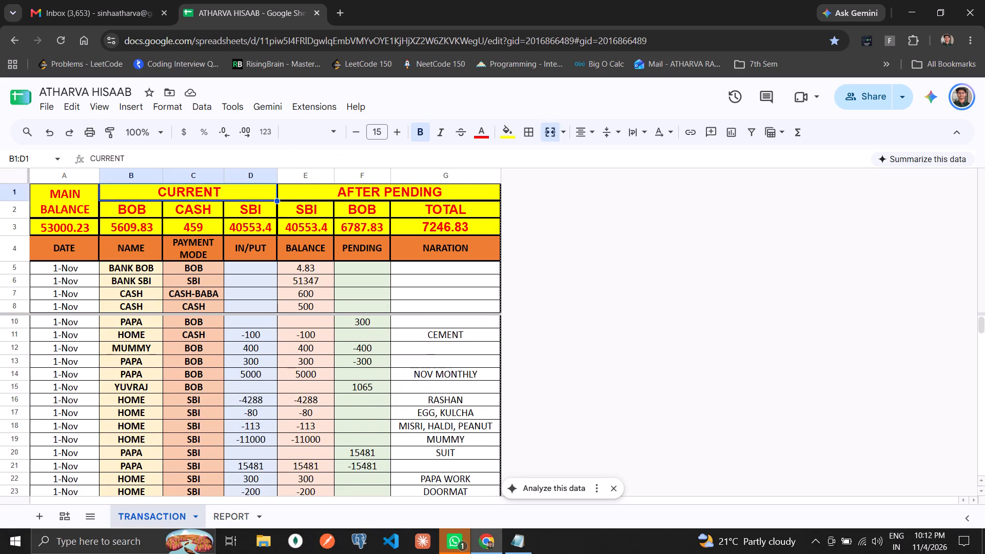
{"action": "key", "text": "Down"}
{"action": "key", "text": "Down"}
{"action": "key", "text": "Down"}
{"action": "key", "text": "Down"}
{"action": "key", "text": "Down"}
{"action": "key", "text": "Down"}
{"action": "key", "text": "Down"}
{"action": "key", "text": "Down"}
{"action": "key", "text": "Down"}
{"action": "key", "text": "Down"}
{"action": "key", "text": "Down"}
{"action": "key", "text": "Down"}
{"action": "key", "text": "Down"}
{"action": "key", "text": "Down"}
{"action": "key", "text": "Down"}
{"action": "key", "text": "Down"}
{"action": "key", "text": "Down"}
{"action": "key", "text": "Down"}
{"action": "key", "text": "Down"}
{"action": "key", "text": "Down"}
{"action": "key", "text": "Down"}
{"action": "key", "text": "Down"}
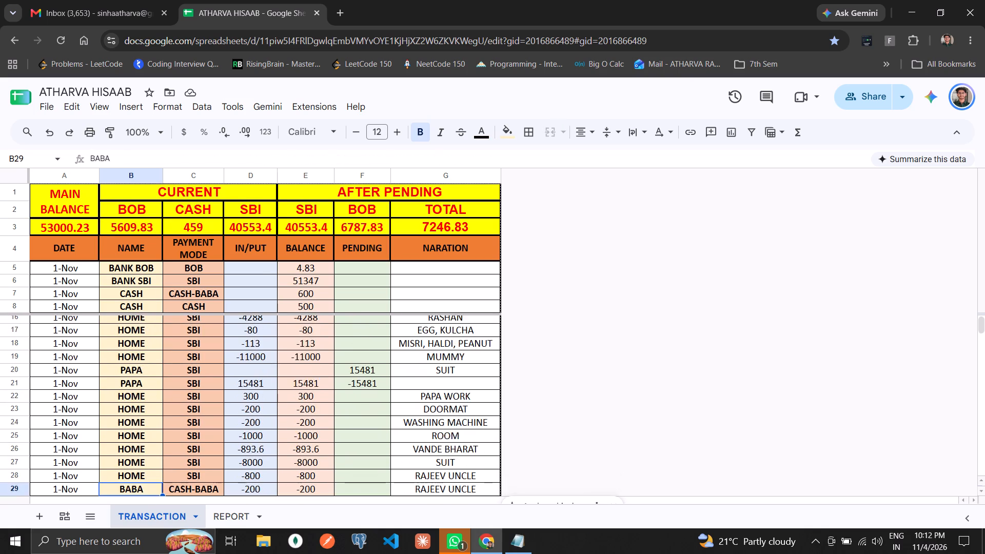
{"action": "key", "text": "Down"}
{"action": "key", "text": "Down"}
{"action": "key", "text": "Down"}
{"action": "key", "text": "Down"}
{"action": "key", "text": "Down"}
{"action": "key", "text": "Down"}
{"action": "key", "text": "Down"}
{"action": "key", "text": "Down"}
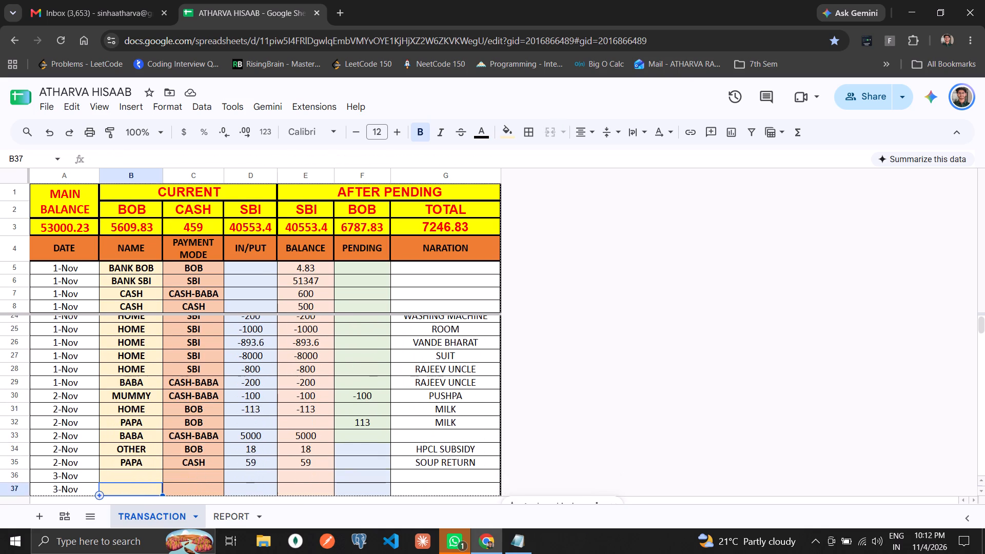
{"action": "key", "text": "Down"}
{"action": "key", "text": "Down"}
{"action": "key", "text": "Up"}
{"action": "key", "text": "Up"}
{"action": "key", "text": "Up"}
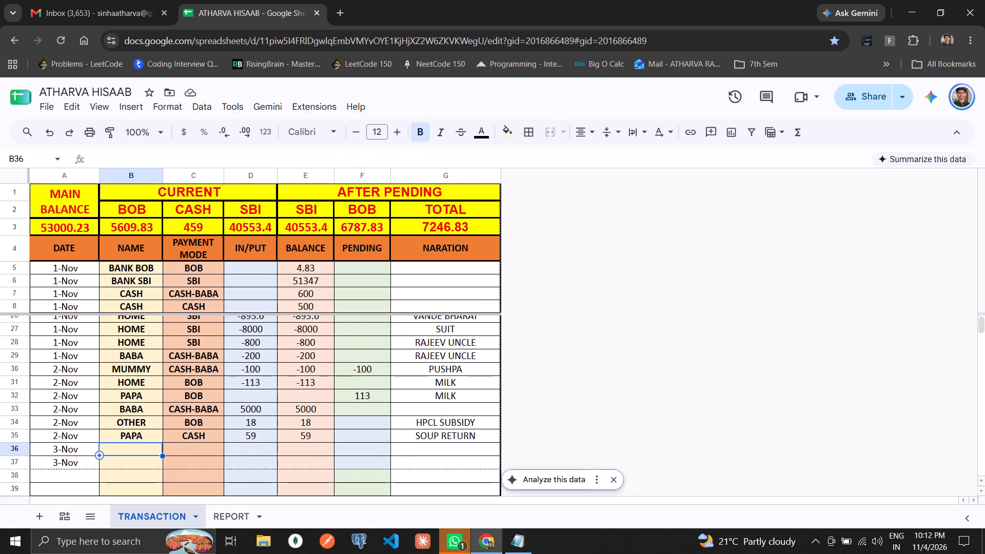
{"action": "key", "text": "Up"}
{"action": "key", "text": "Up"}
{"action": "key", "text": "Down"}
{"action": "key", "text": "Down"}
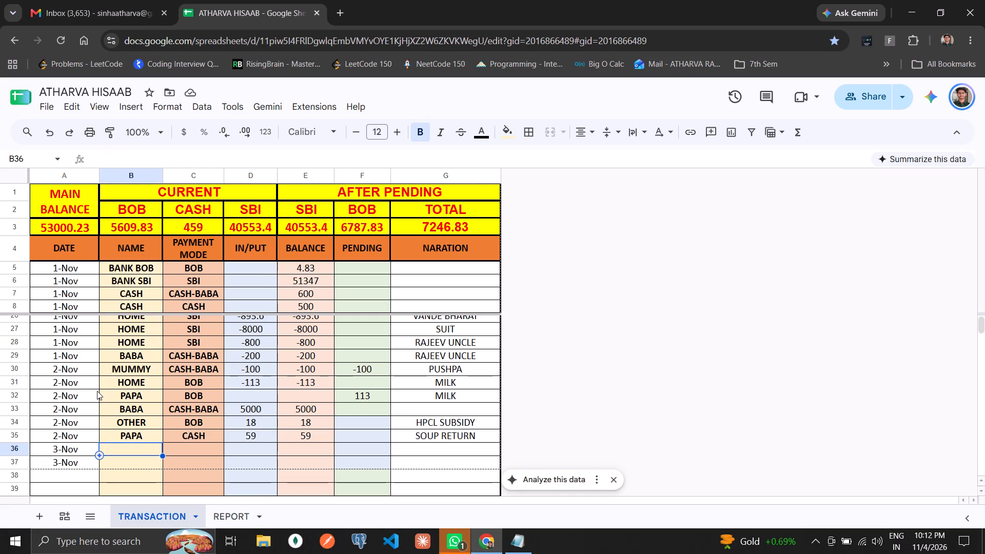
Fill row 36 with the name PERSONAL and the payment mode BOB.
{"action": "type", "text": "personal"}
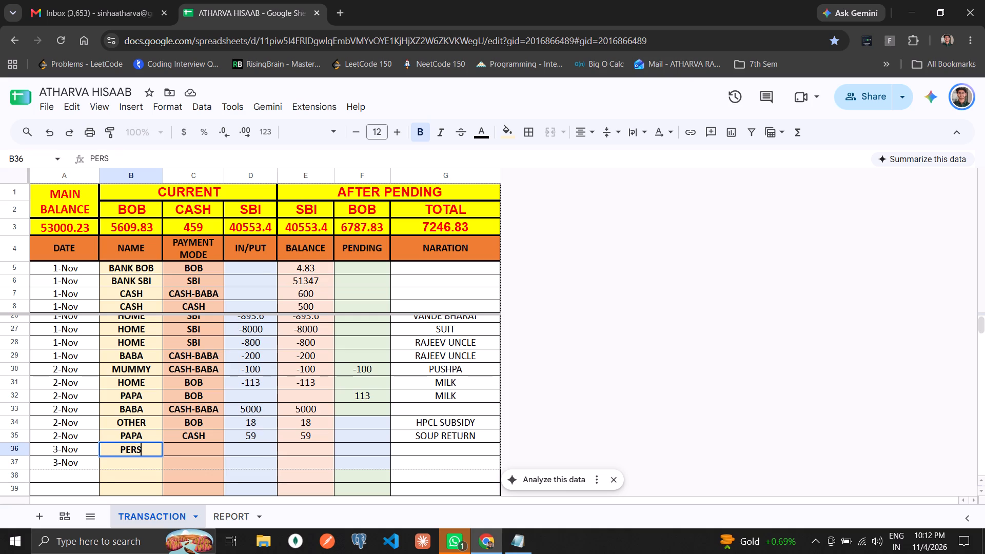
{"action": "key", "text": "BackSpace"}
{"action": "type", "text": "ONAL"}
{"action": "key", "text": "Right"}
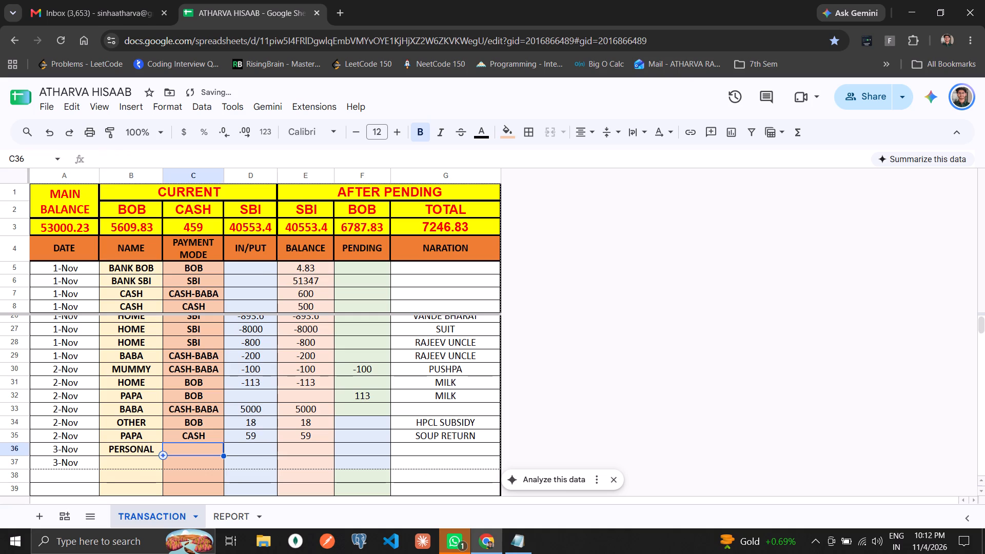
{"action": "type", "text": "BOB"}
{"action": "key", "text": "Right"}
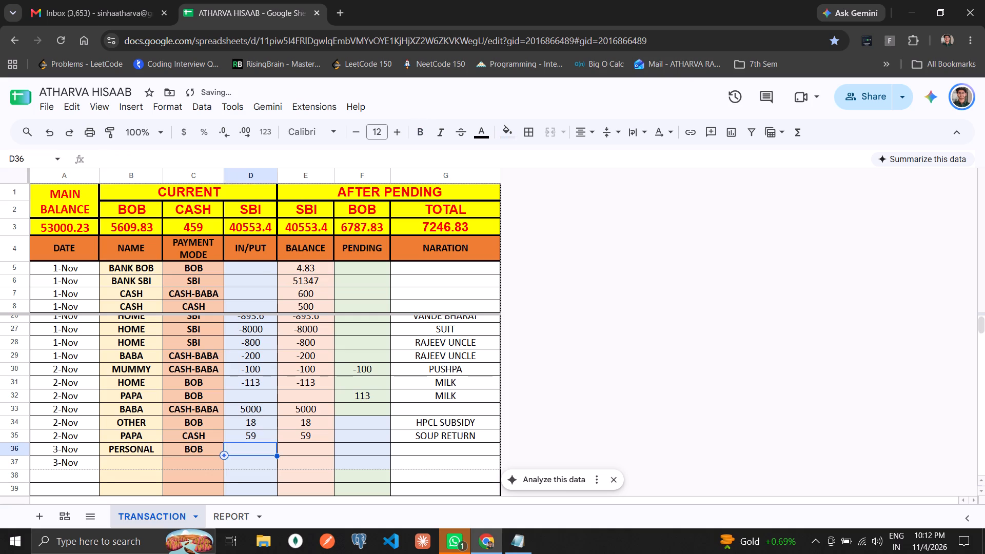
Copy the name PERSONAL and payment mode BOB from row 36 down into row 37.
{"action": "key", "text": "Down"}
{"action": "key", "text": "Left"}
{"action": "key", "text": "Left"}
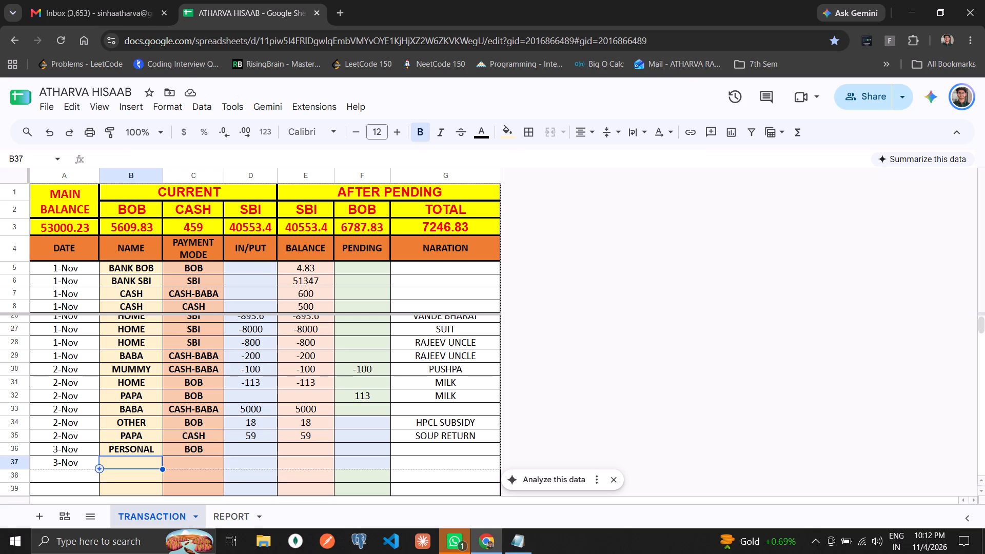
{"action": "key", "text": "ctrl+d"}
{"action": "key", "text": "Right"}
{"action": "key", "text": "ctrl+d"}
{"action": "key", "text": "Down"}
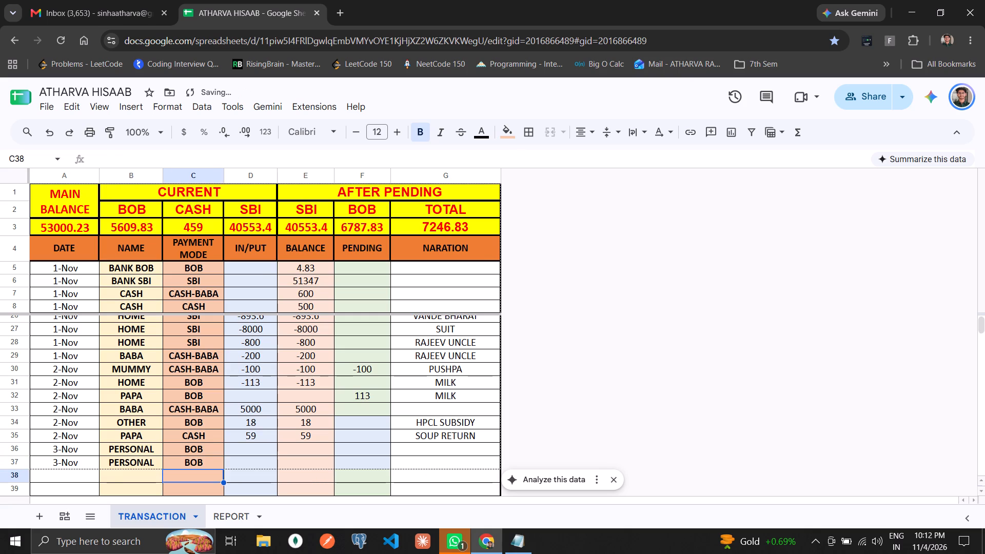
Enter -40 as the IN/PUT amount for both 3-Nov PERSONAL entries in rows 36 and 37.
{"action": "key", "text": "Left"}
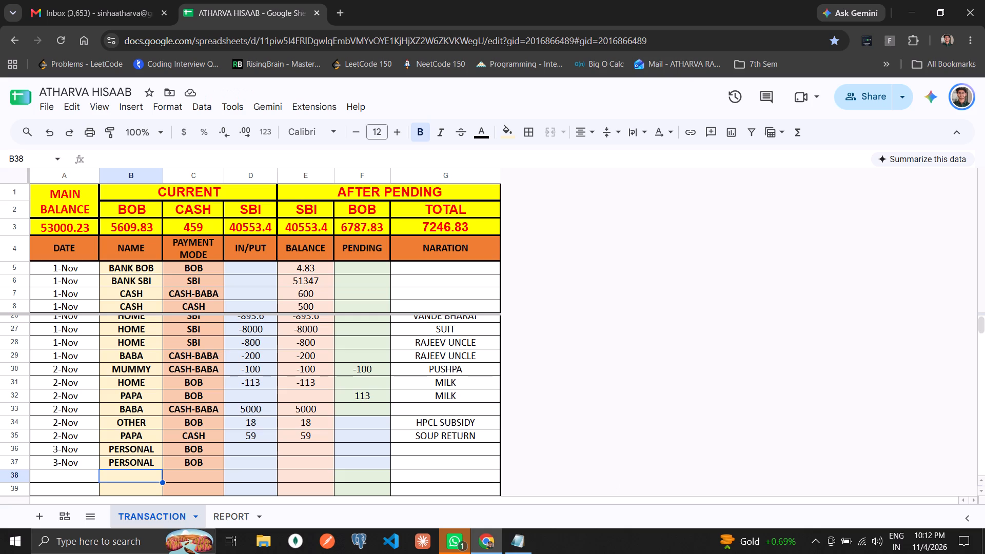
{"action": "key", "text": "Up"}
{"action": "key", "text": "Up"}
{"action": "key", "text": "Up"}
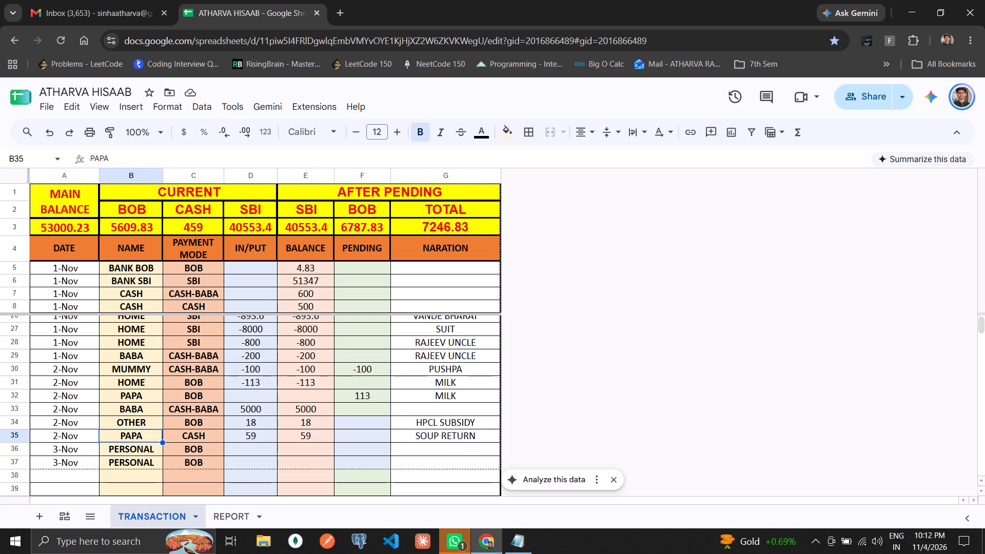
{"action": "key", "text": "Down"}
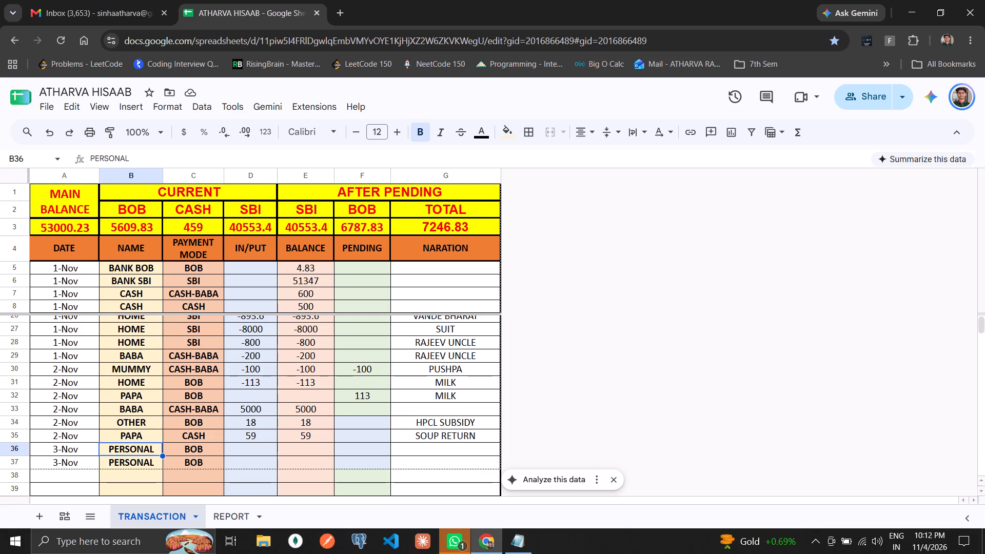
{"action": "key", "text": "Right"}
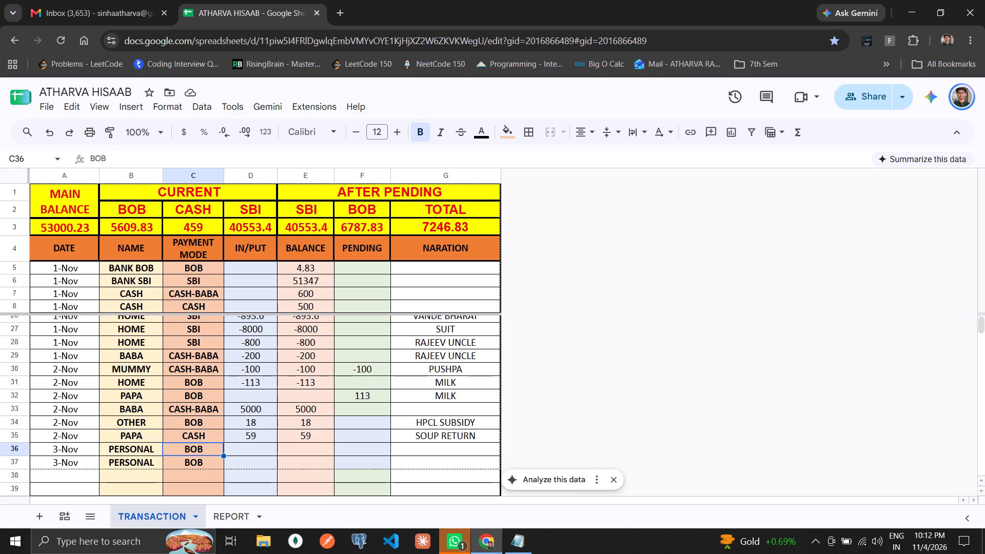
{"action": "key", "text": "Down"}
{"action": "key", "text": "Up"}
{"action": "key", "text": "Right"}
{"action": "type", "text": "40"}
{"action": "key", "text": "Down"}
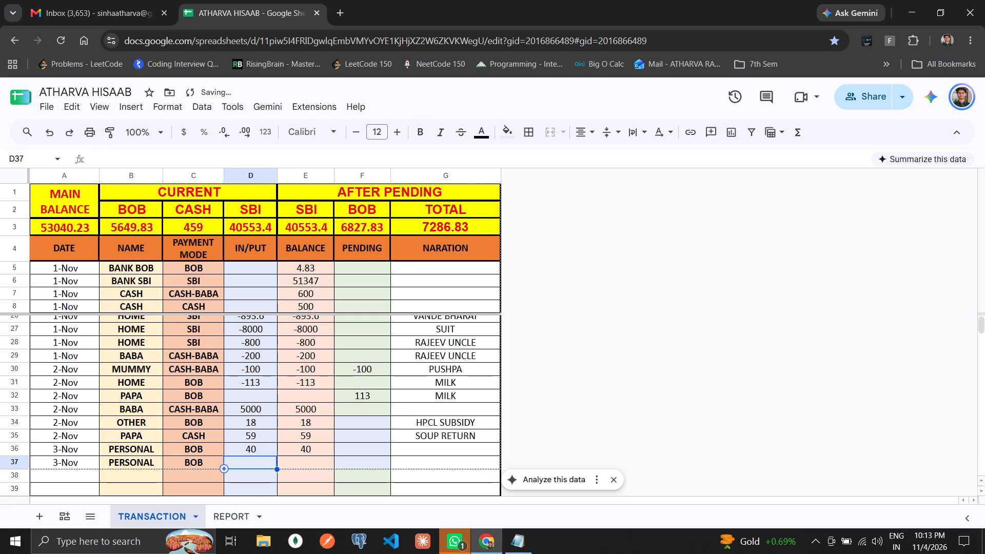
{"action": "key", "text": "Up"}
{"action": "type", "text": "-40"}
{"action": "key", "text": "Down"}
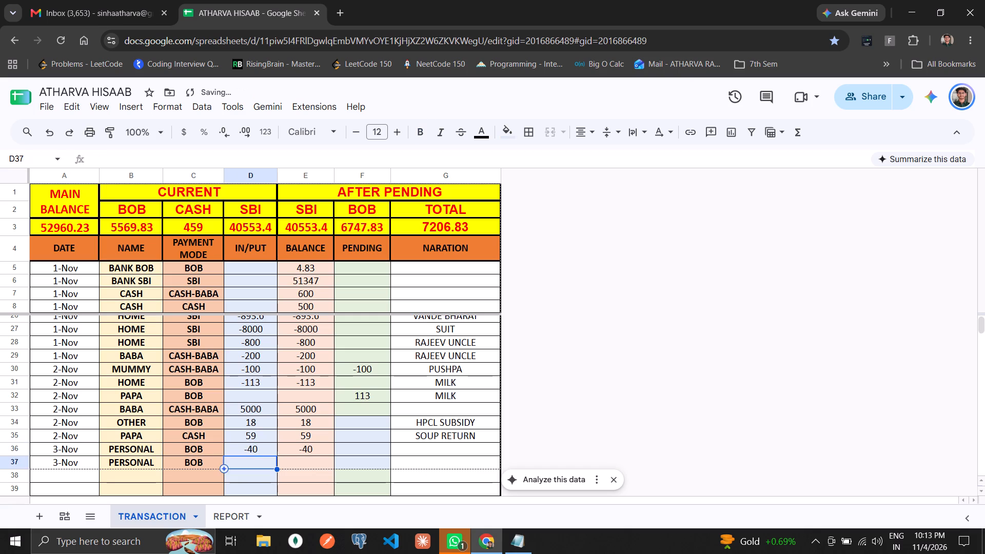
{"action": "type", "text": "-40"}
{"action": "key", "text": "Down"}
Enter the date 4-Nov in the DATE column of row 38.
{"action": "key", "text": "Left"}
{"action": "key", "text": "Left"}
{"action": "key", "text": "Left"}
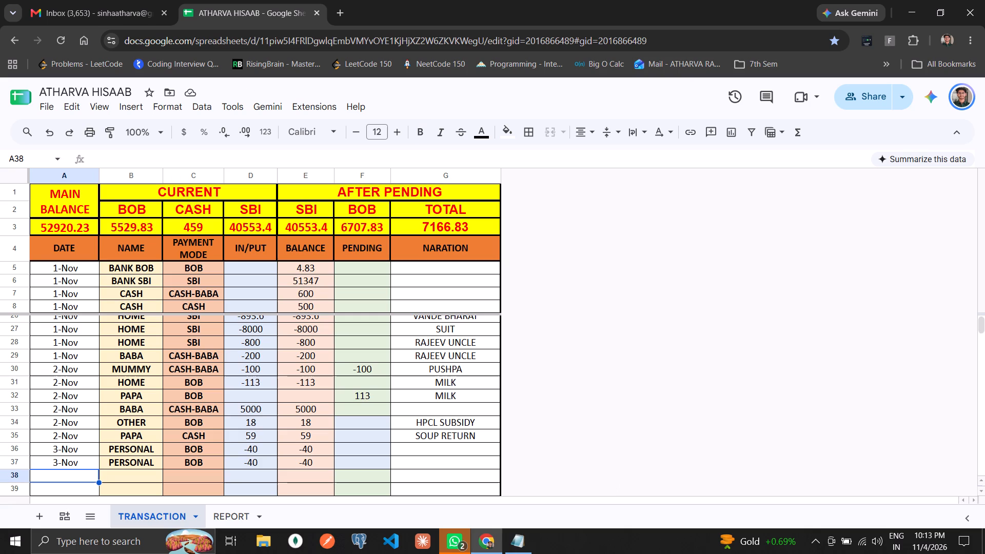
{"action": "type", "text": "4-"}
{"action": "key", "text": "n"}
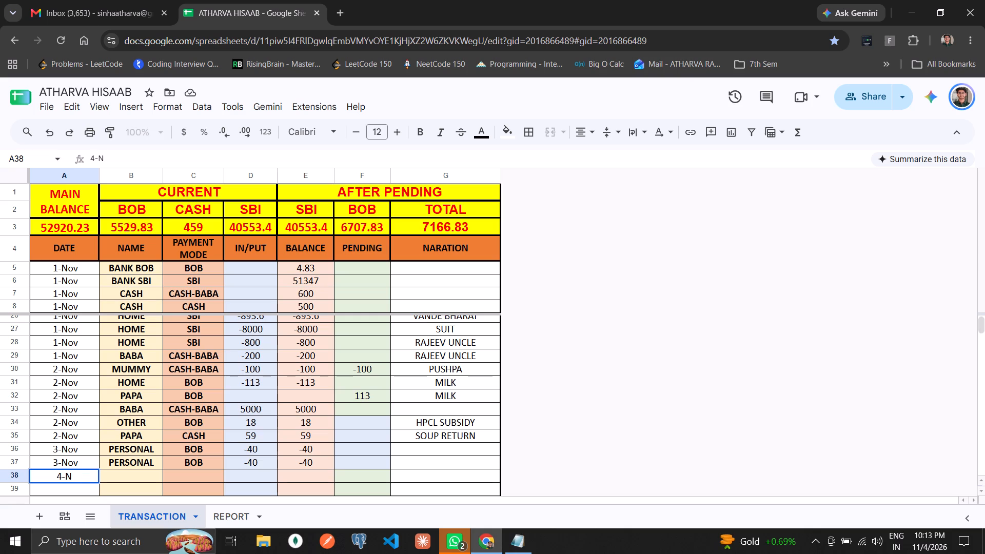
{"action": "type", "text": "ov"}
{"action": "key", "text": "Right"}
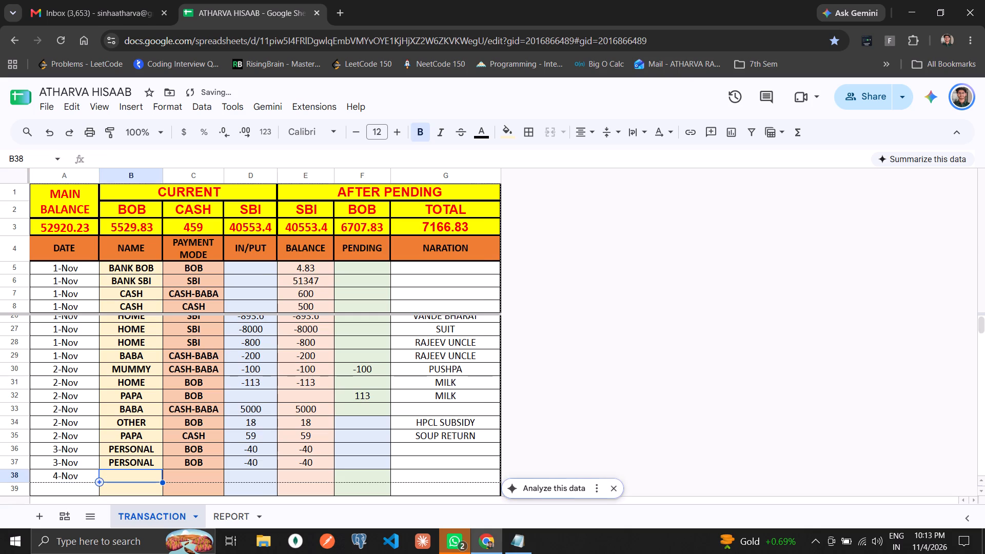
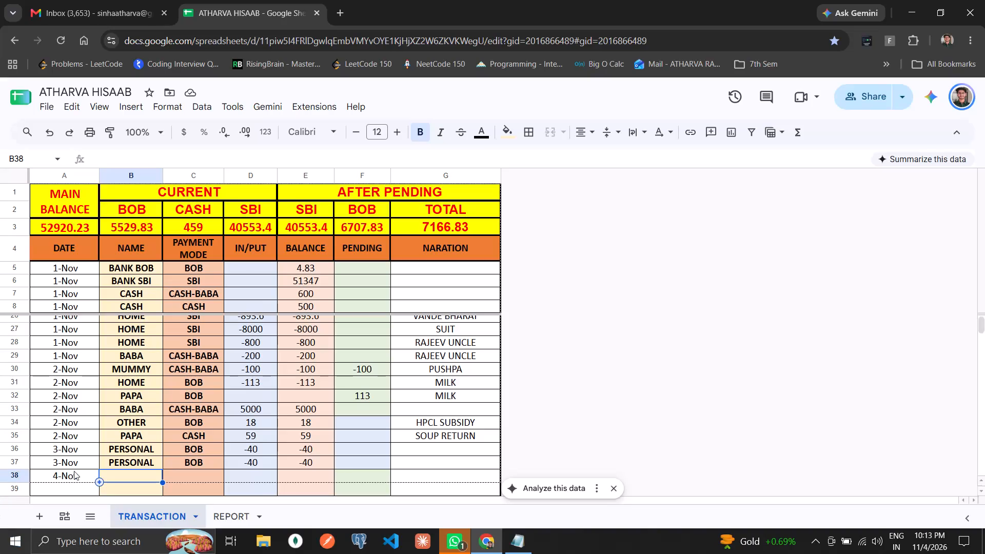
Find the recently used Kuro app through the Windows search and launch it.
{"action": "left_click", "coordinate": [110, 553]}
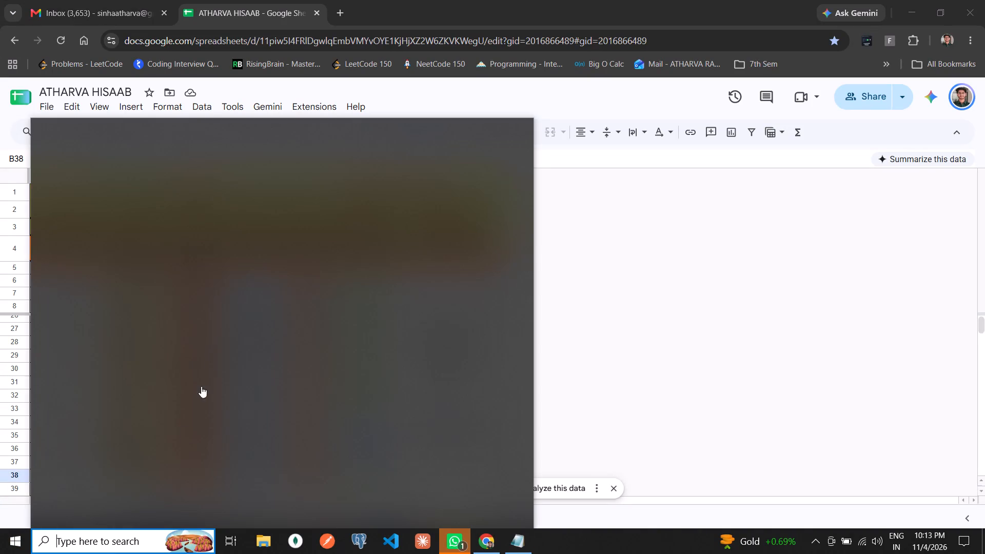
{"action": "left_click", "coordinate": [145, 263]}
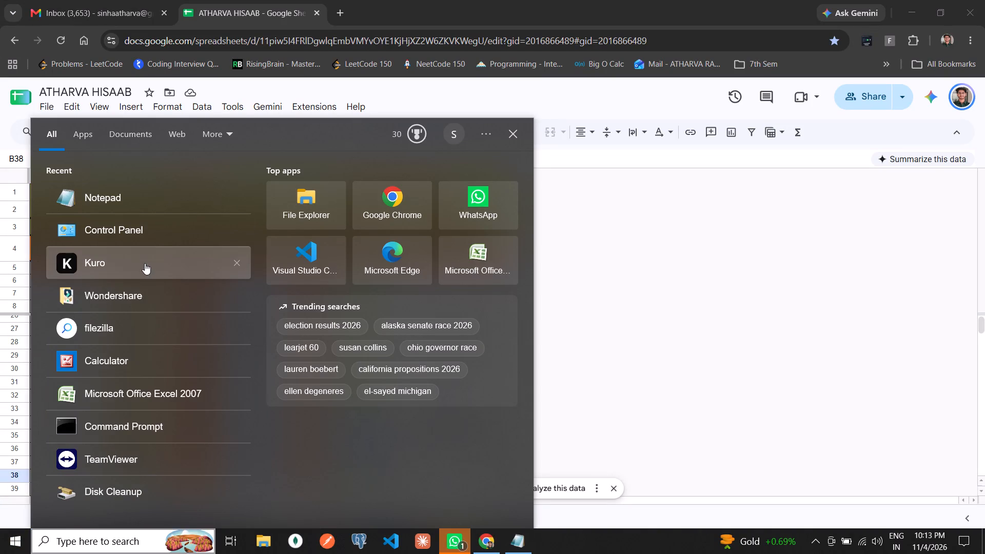
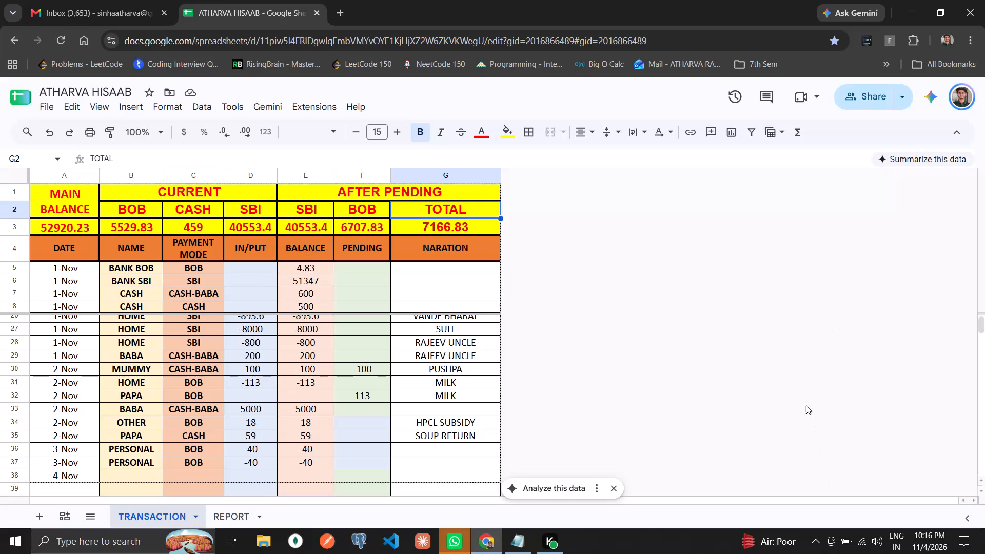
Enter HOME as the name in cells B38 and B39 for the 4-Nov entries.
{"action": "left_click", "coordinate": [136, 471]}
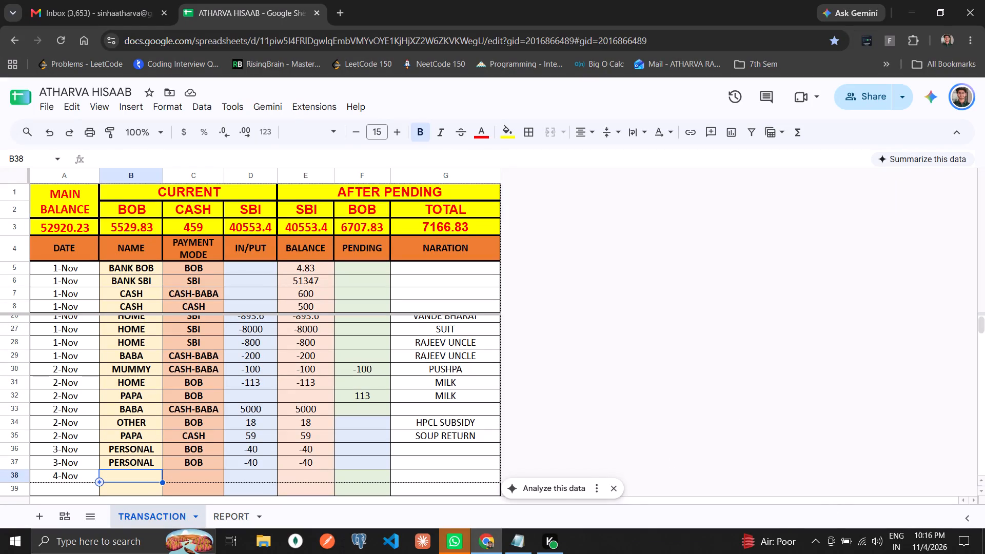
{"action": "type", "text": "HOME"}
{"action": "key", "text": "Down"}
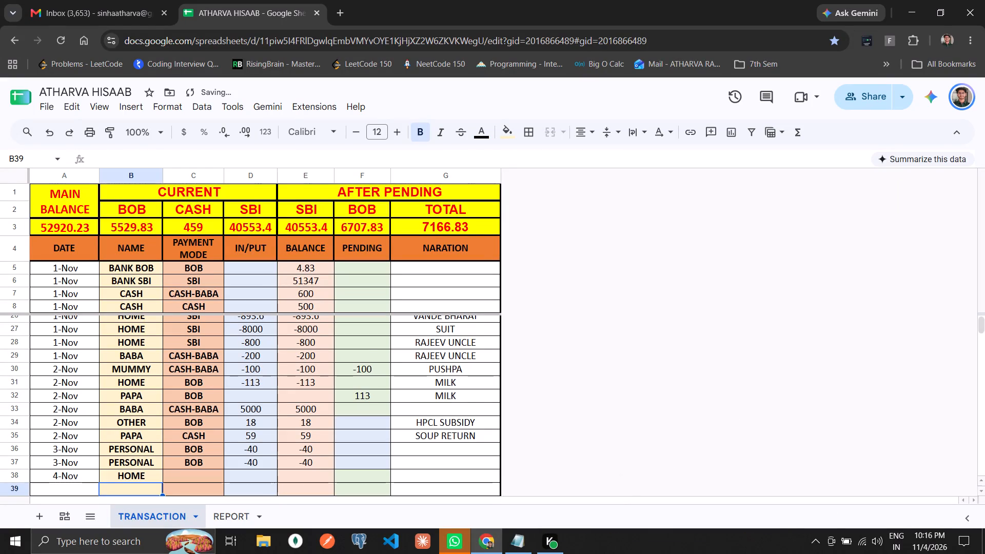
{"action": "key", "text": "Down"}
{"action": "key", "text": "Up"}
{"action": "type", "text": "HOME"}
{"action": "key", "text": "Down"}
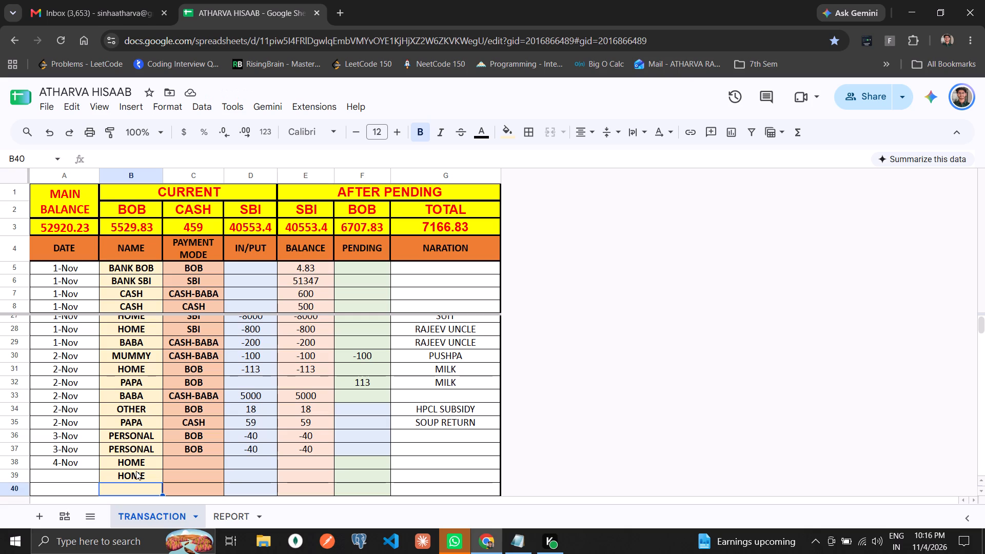
Enter PERSONAL as the name in cells B40 and B41.
{"action": "type", "text": "PERS"}
{"action": "key", "text": "Left"}
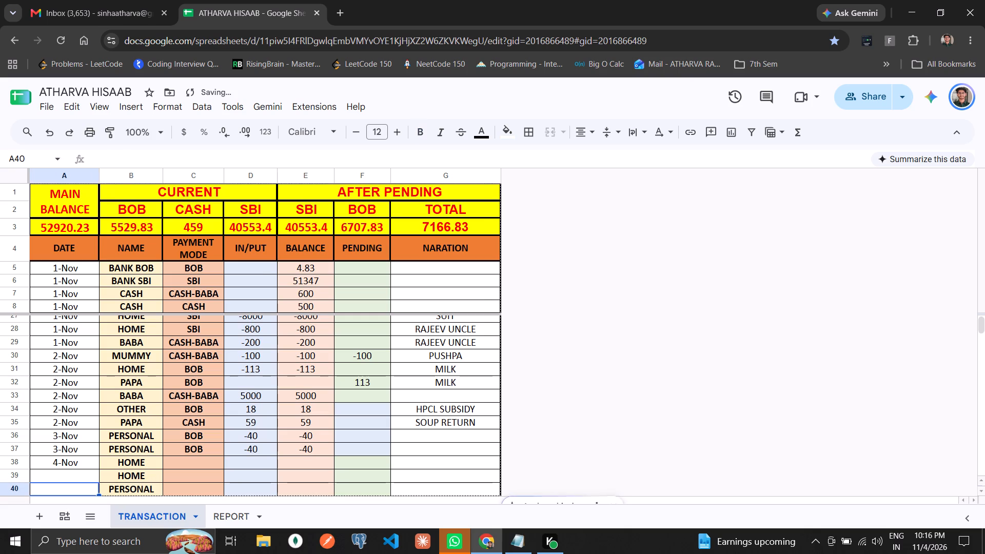
{"action": "key", "text": "Right"}
{"action": "key", "text": "Down"}
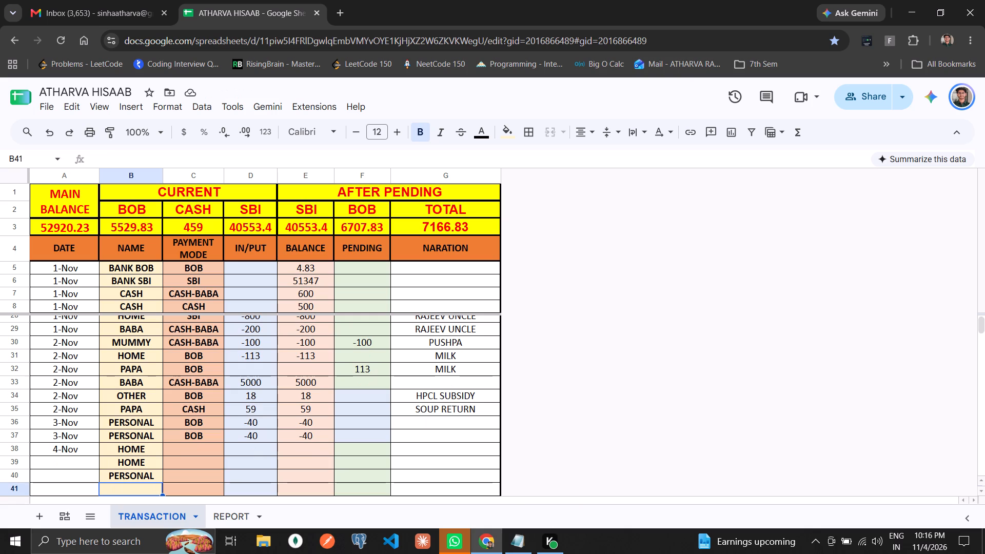
{"action": "type", "text": "PETS"}
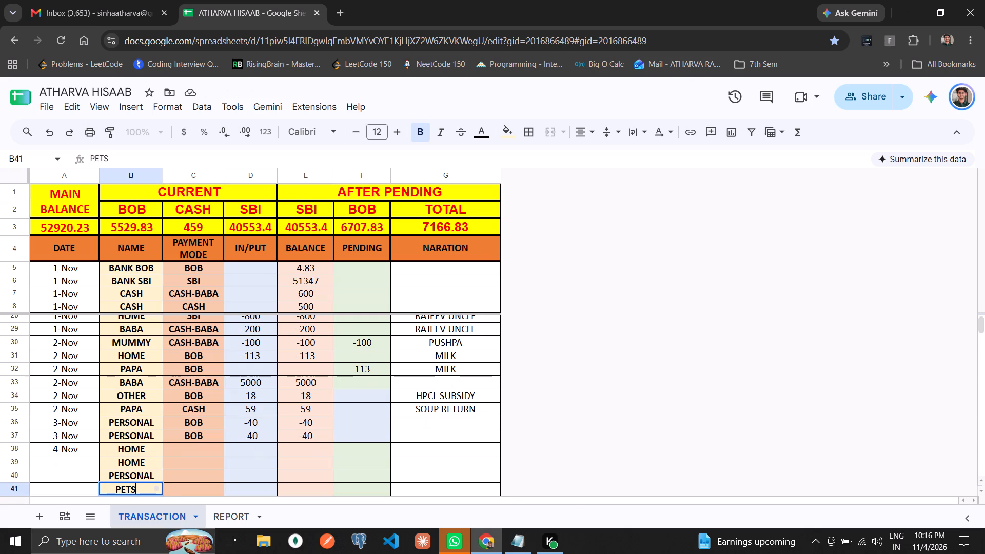
{"action": "key", "text": "BackSpace"}
{"action": "key", "text": "BackSpace"}
{"action": "type", "text": "RS"}
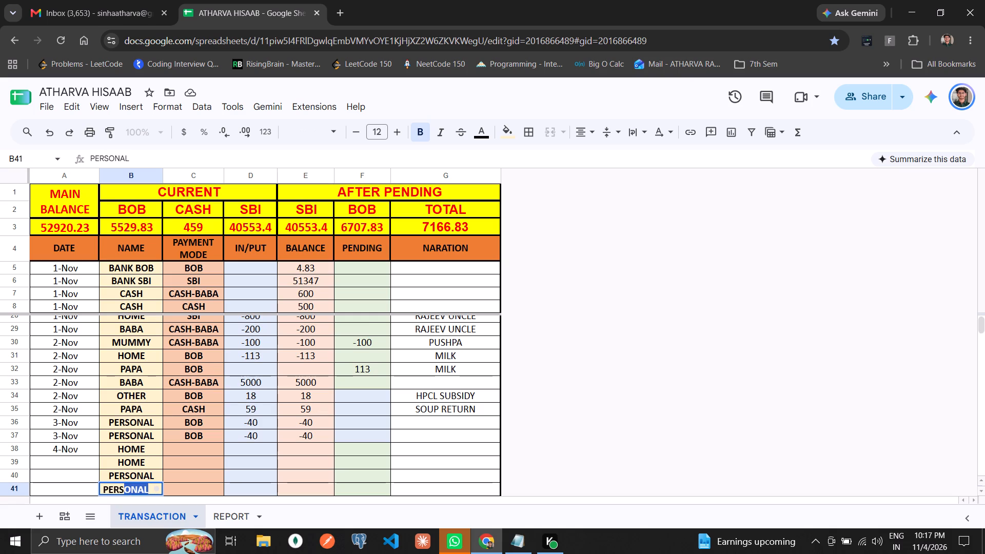
{"action": "key", "text": "Return"}
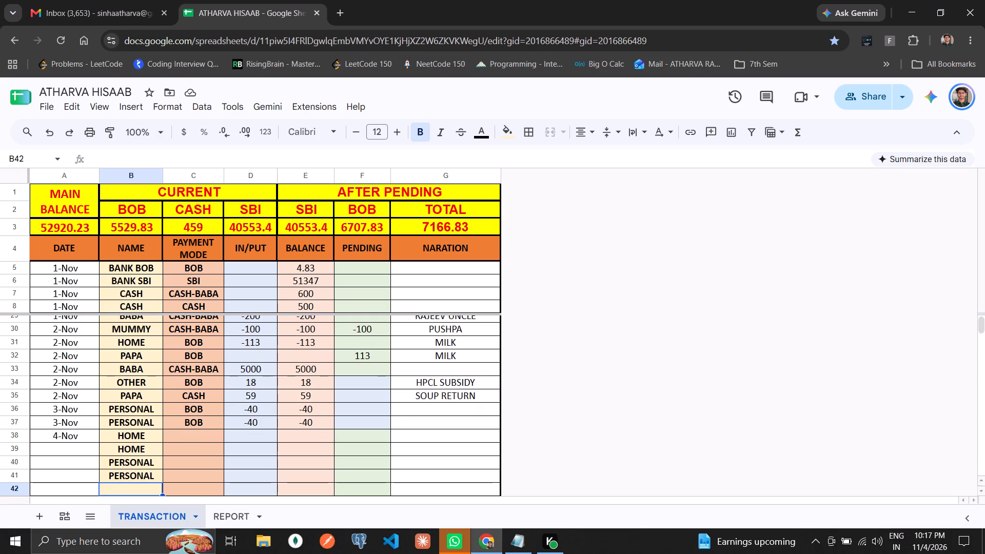
Enter HOME as the name in cell B42.
{"action": "type", "text": "HOM"}
{"action": "key", "text": "Return"}
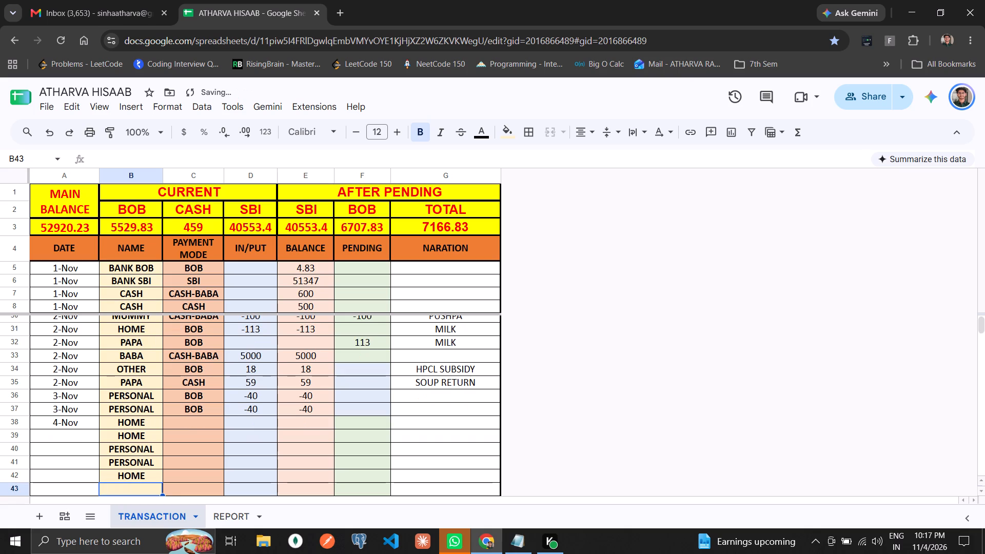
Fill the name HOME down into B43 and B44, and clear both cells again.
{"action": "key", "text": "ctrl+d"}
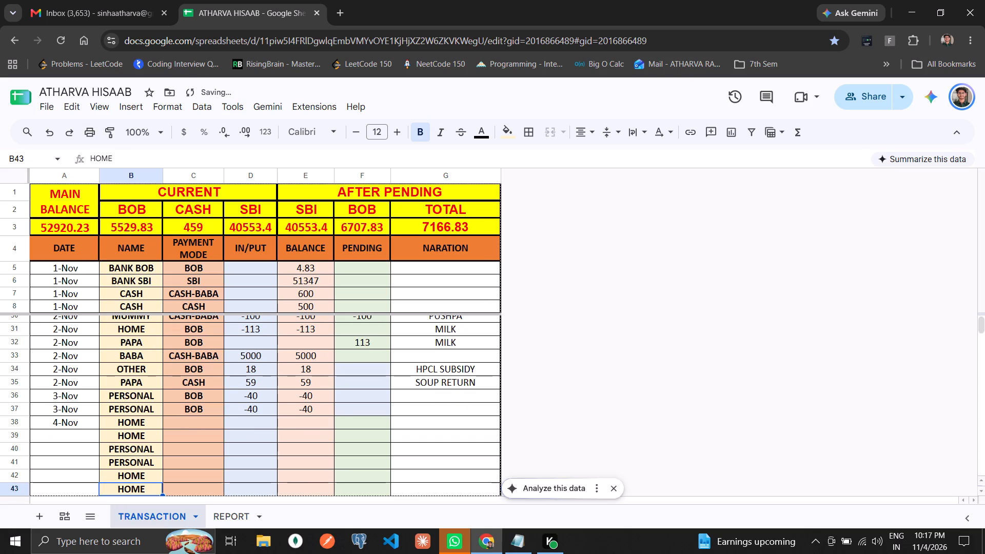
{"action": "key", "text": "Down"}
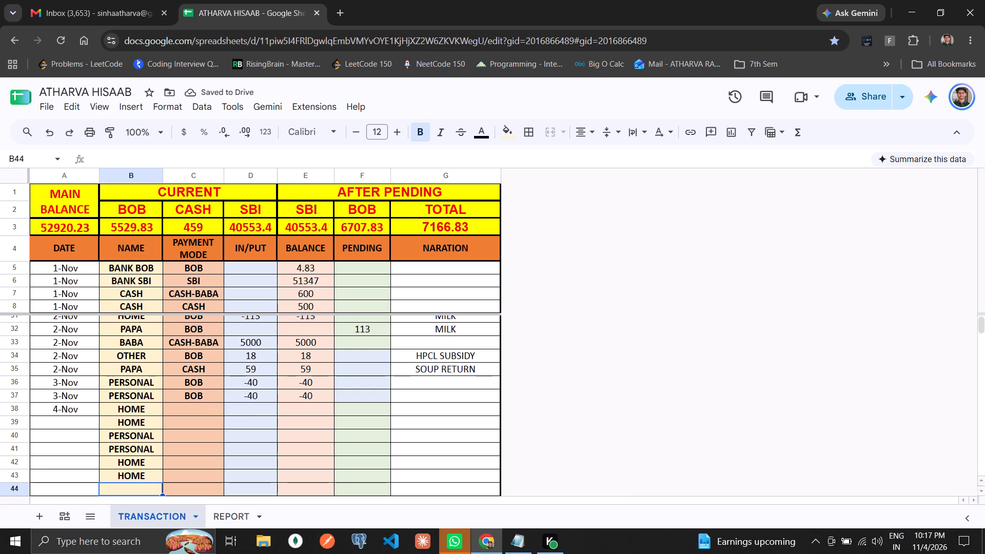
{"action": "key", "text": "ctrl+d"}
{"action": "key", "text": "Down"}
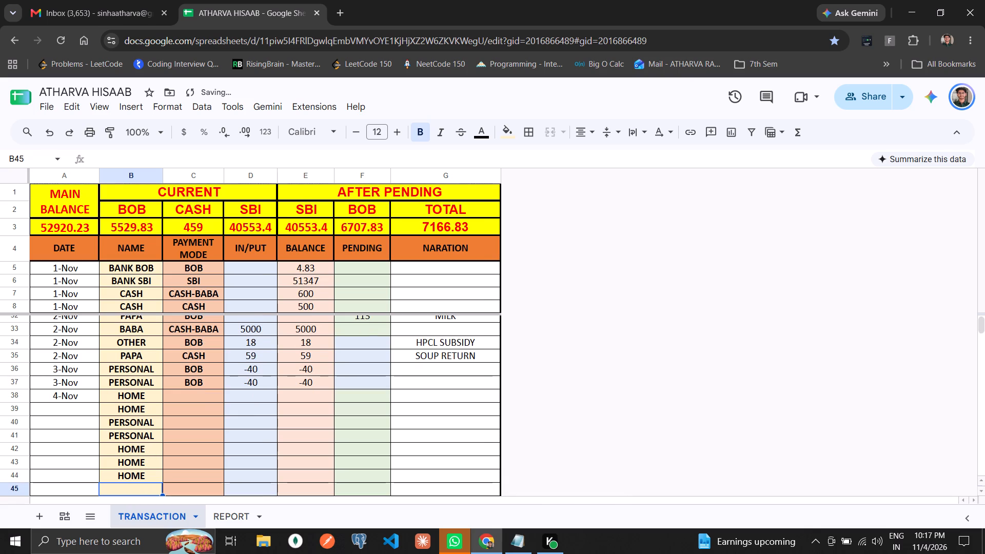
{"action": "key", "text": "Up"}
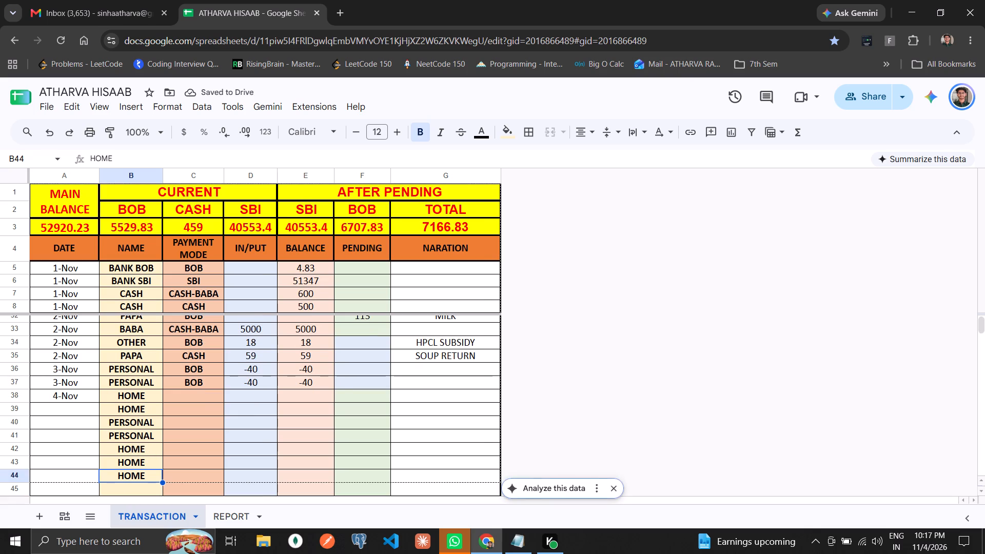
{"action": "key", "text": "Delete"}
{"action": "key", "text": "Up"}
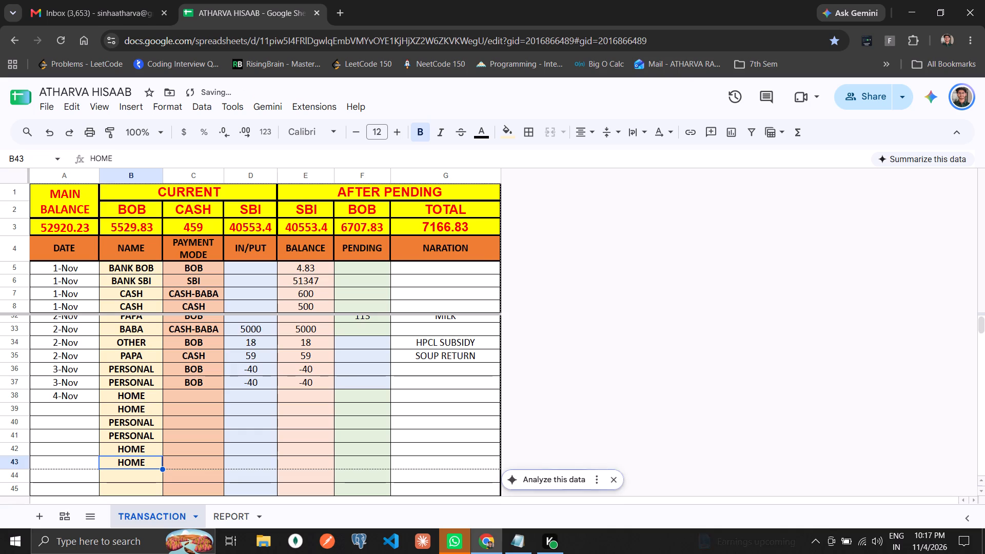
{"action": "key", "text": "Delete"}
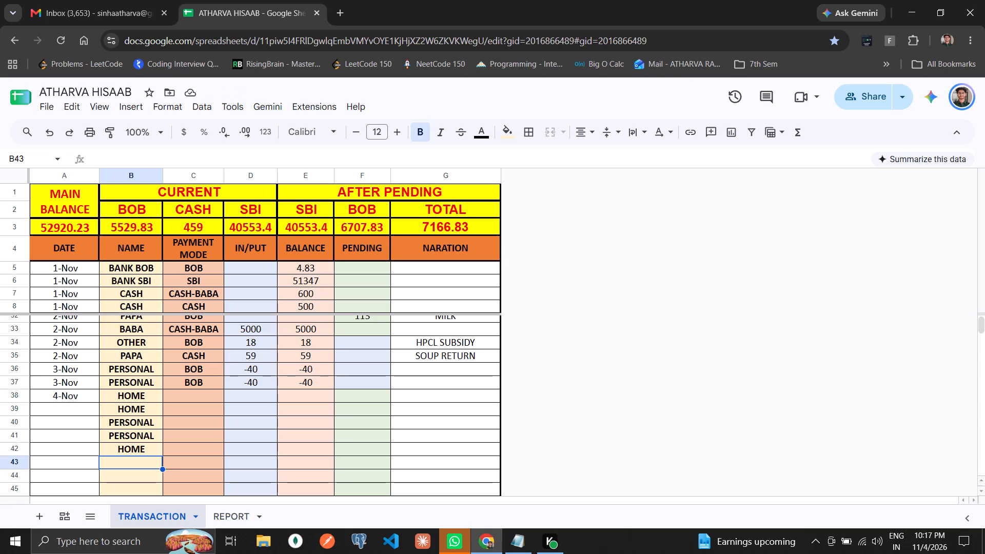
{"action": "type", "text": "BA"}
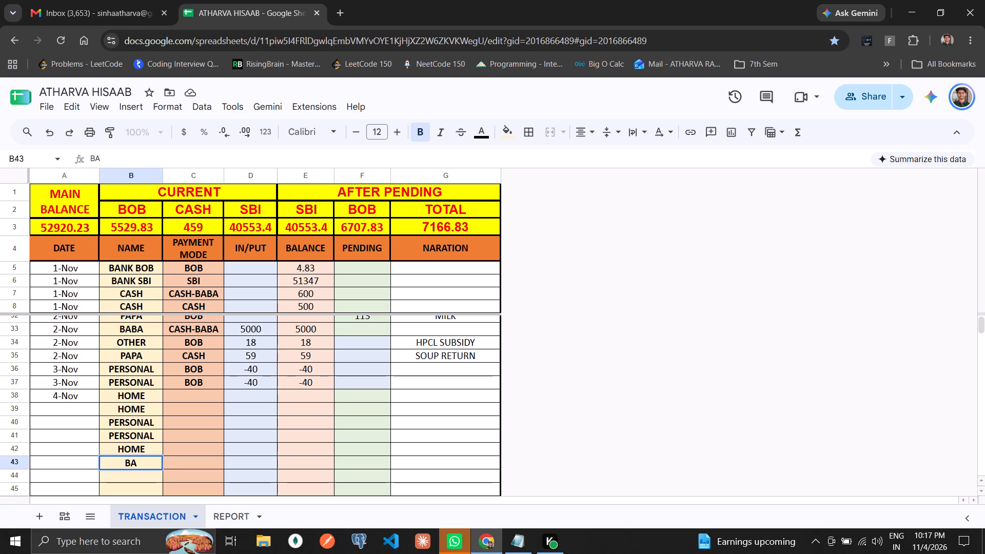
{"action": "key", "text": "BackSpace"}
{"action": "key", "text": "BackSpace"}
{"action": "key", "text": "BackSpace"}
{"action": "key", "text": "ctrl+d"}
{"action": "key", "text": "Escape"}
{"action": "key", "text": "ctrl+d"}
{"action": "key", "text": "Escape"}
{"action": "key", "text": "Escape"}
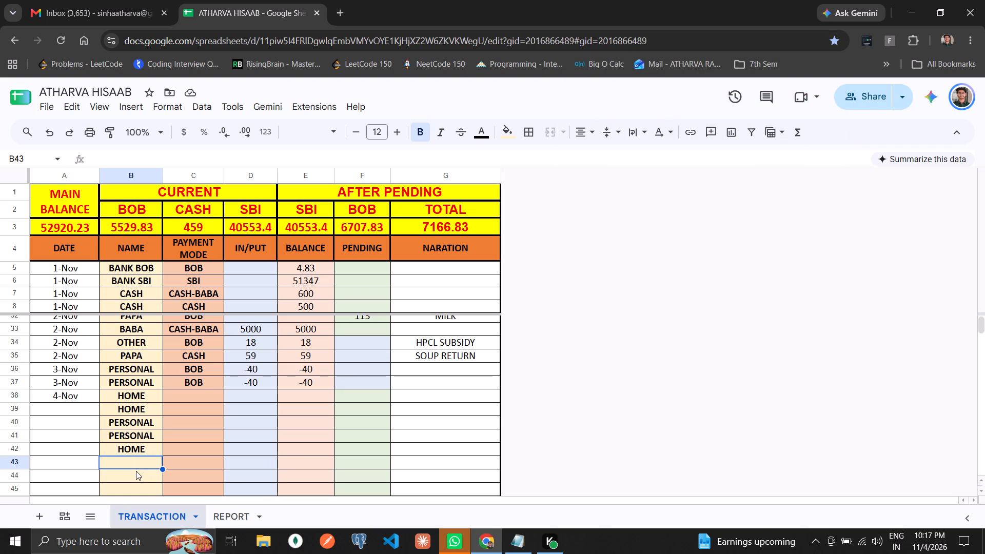
Fill the name HOME from B42 down into B43.
{"action": "key", "text": "ctrl+d"}
Fill the date 4-Nov down column A from row 39 through row 43.
{"action": "key", "text": "Left"}
{"action": "key", "text": "Up"}
{"action": "key", "text": "Up"}
{"action": "key", "text": "Up"}
{"action": "key", "text": "Up"}
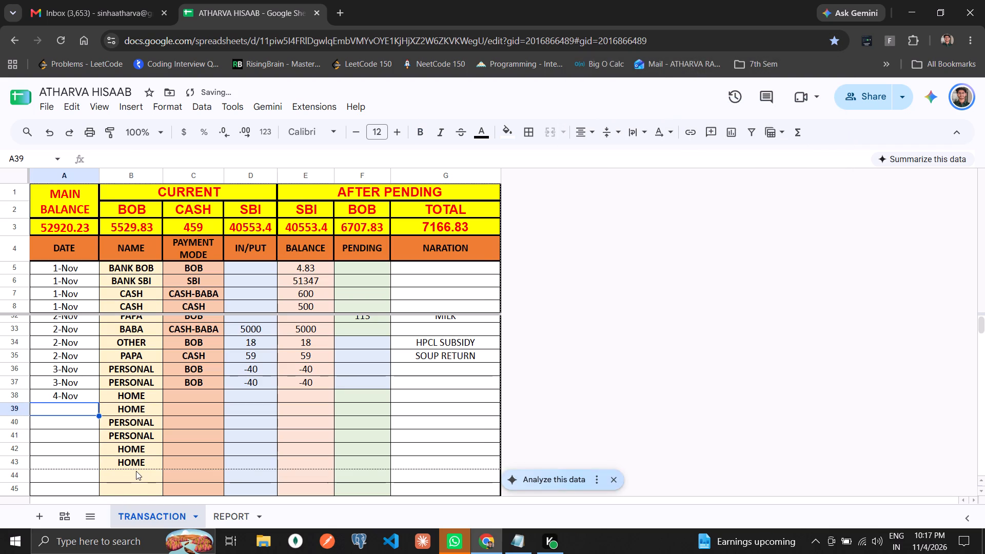
{"action": "key", "text": "ctrl+d"}
{"action": "key", "text": "Down"}
{"action": "key", "text": "ctrl+d"}
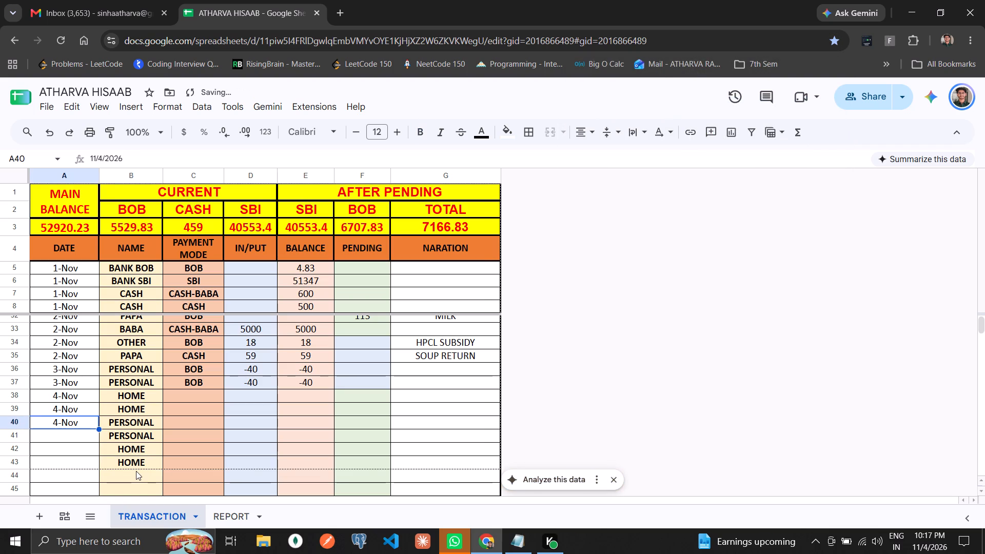
{"action": "key", "text": "Down"}
{"action": "key", "text": "ctrl+d"}
{"action": "key", "text": "Down"}
{"action": "key", "text": "ctrl+d"}
{"action": "key", "text": "ctrl+d"}
{"action": "key", "text": "Down"}
{"action": "key", "text": "ctrl+d"}
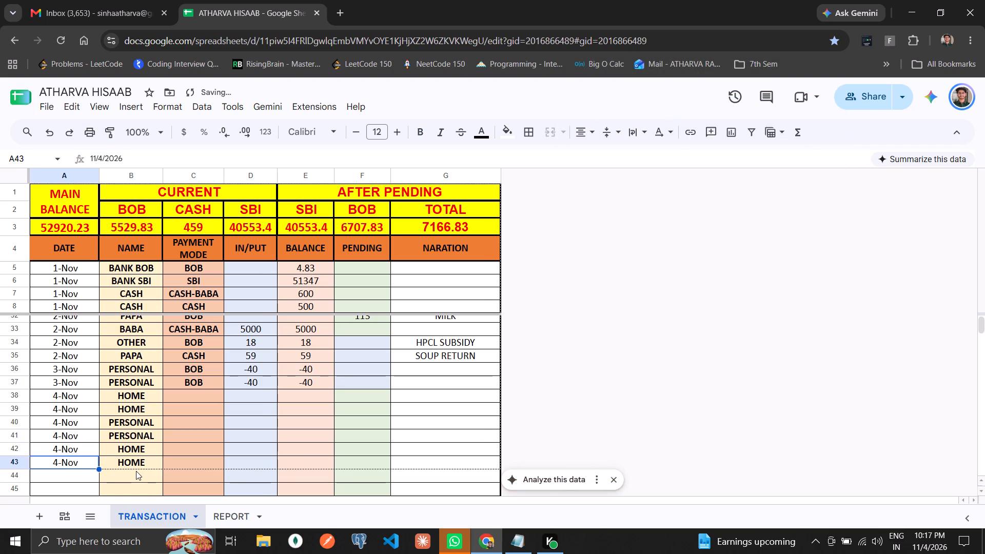
Fill the payment mode BOB from C37 down through C43.
{"action": "key", "text": "Up"}
{"action": "key", "text": "Up"}
{"action": "key", "text": "Up"}
{"action": "key", "text": "Up"}
{"action": "key", "text": "Up"}
{"action": "key", "text": "Right"}
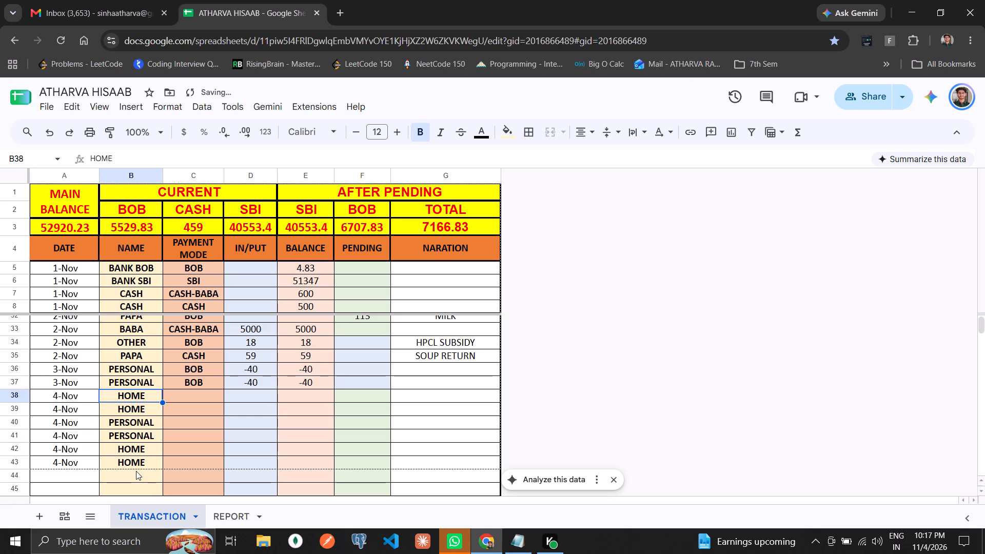
{"action": "key", "text": "Right"}
{"action": "key", "text": "Up"}
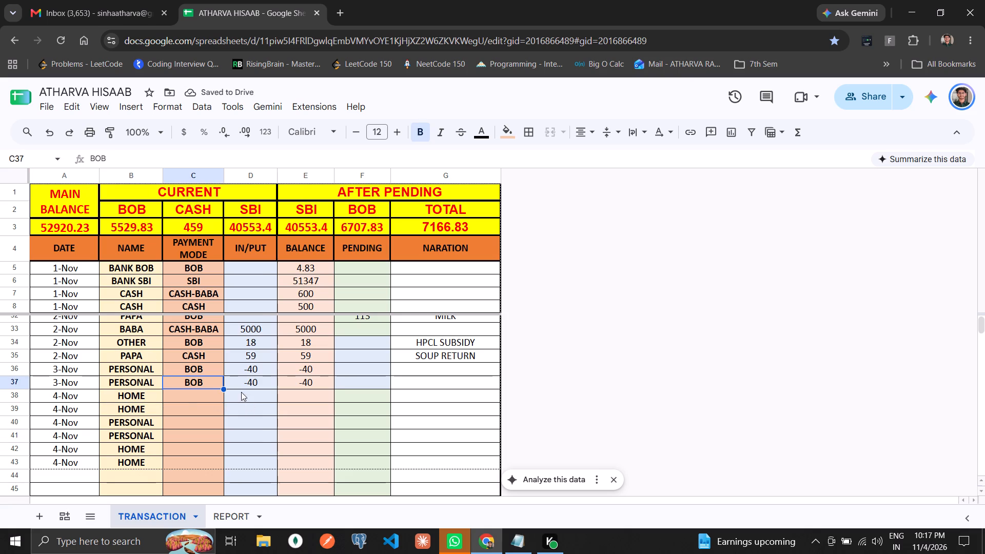
{"action": "left_click_drag", "start_coordinate": [223, 389], "coordinate": [215, 465]}
Enter -113 as the IN/PUT amount in row 38.
{"action": "left_click", "coordinate": [256, 396]}
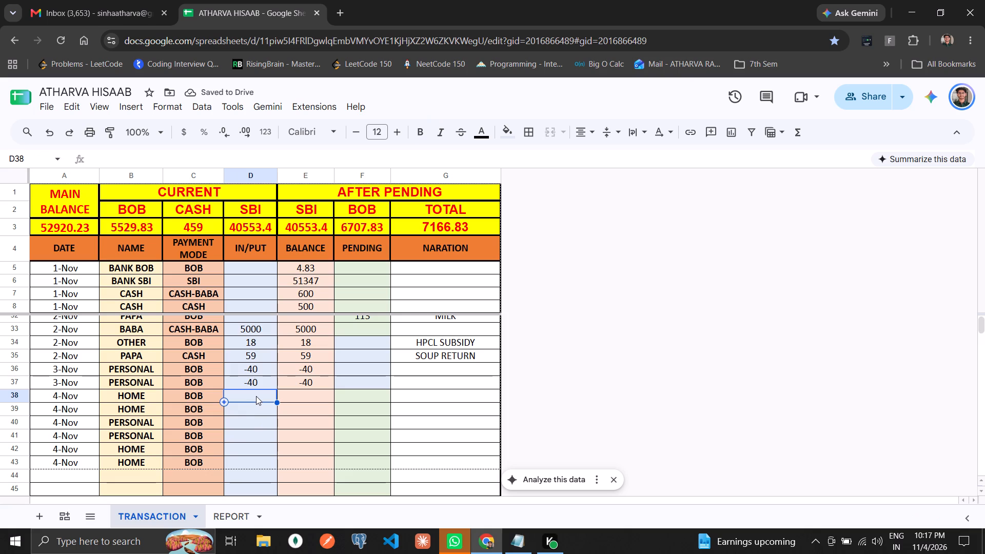
{"action": "type", "text": "-113"}
{"action": "key", "text": "Down"}
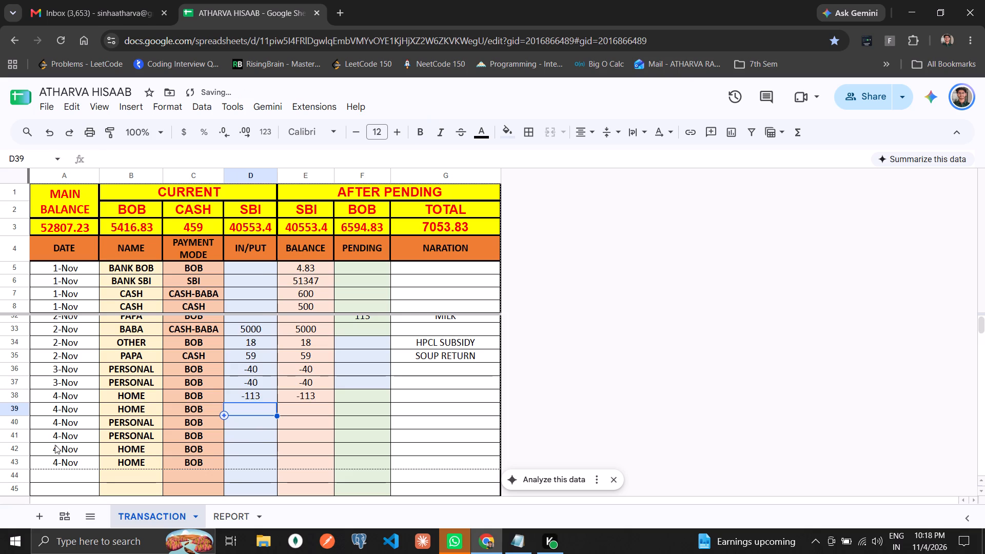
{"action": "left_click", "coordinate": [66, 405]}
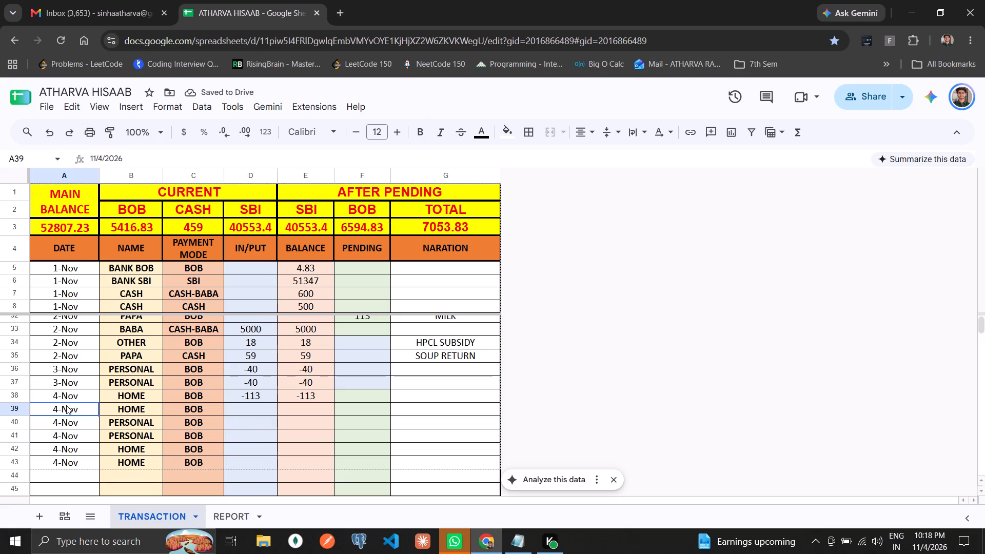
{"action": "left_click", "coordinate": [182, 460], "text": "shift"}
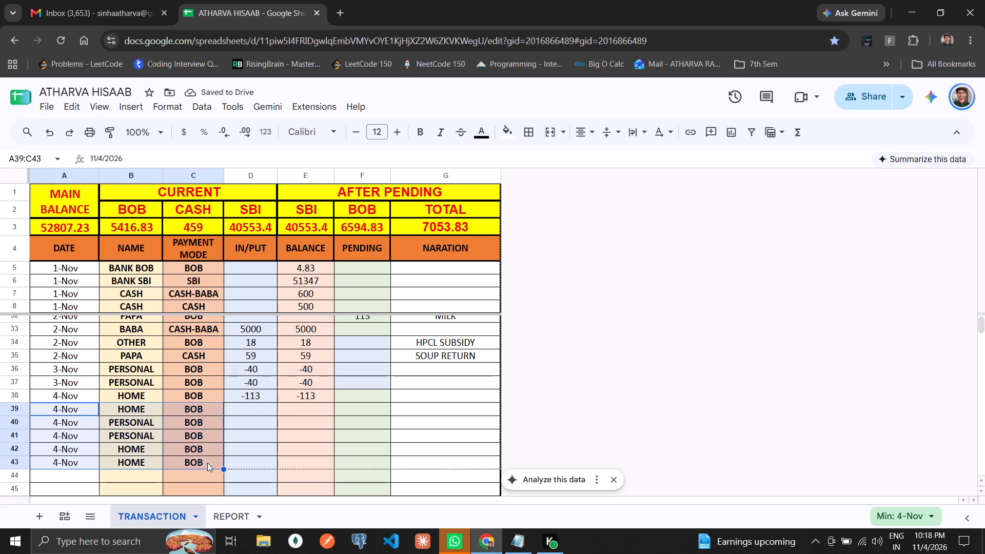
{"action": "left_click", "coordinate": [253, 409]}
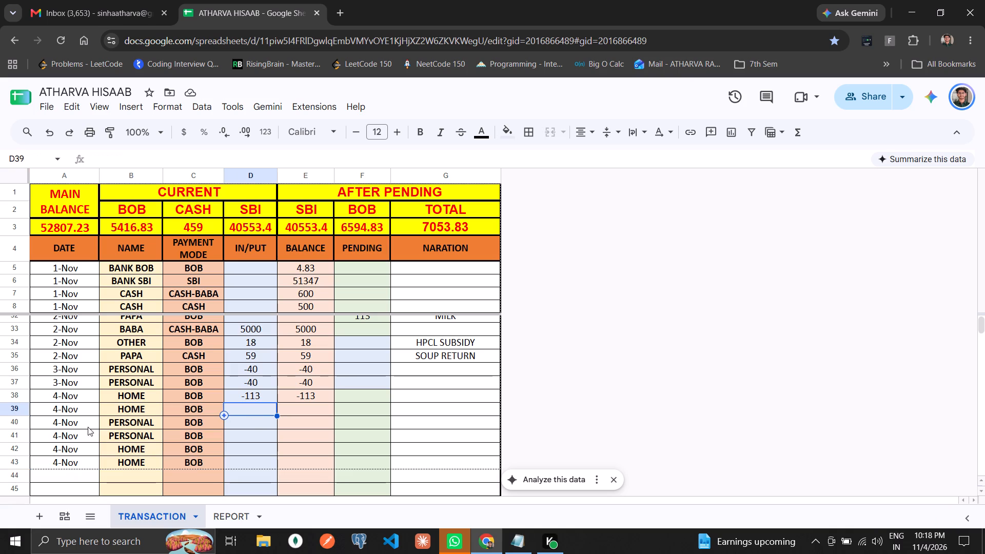
Copy the date, name and payment mode of PERSONAL rows 40 and 41 over rows 38 and 39.
{"action": "left_click", "coordinate": [64, 420]}
{"action": "left_click", "coordinate": [193, 440], "text": "shift"}
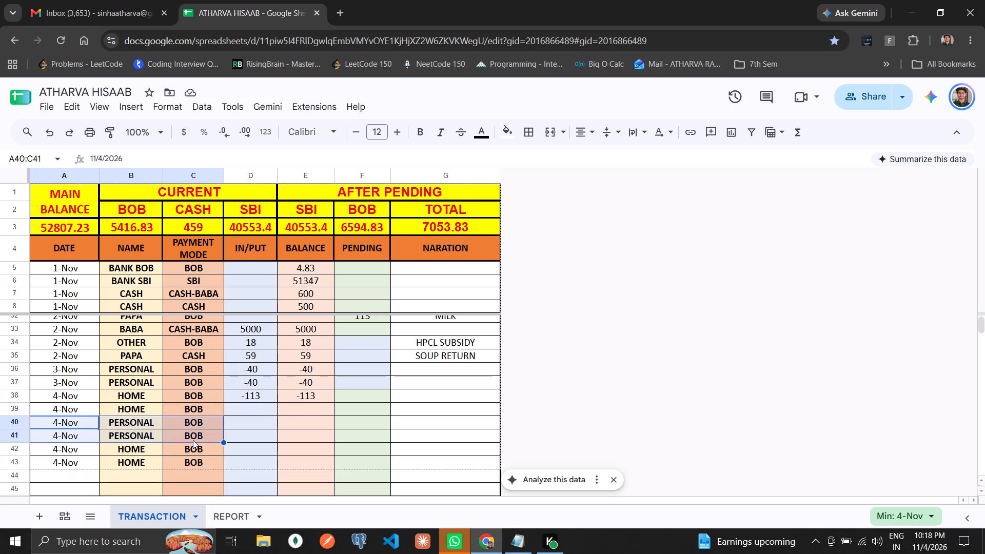
{"action": "key", "text": "ctrl+c"}
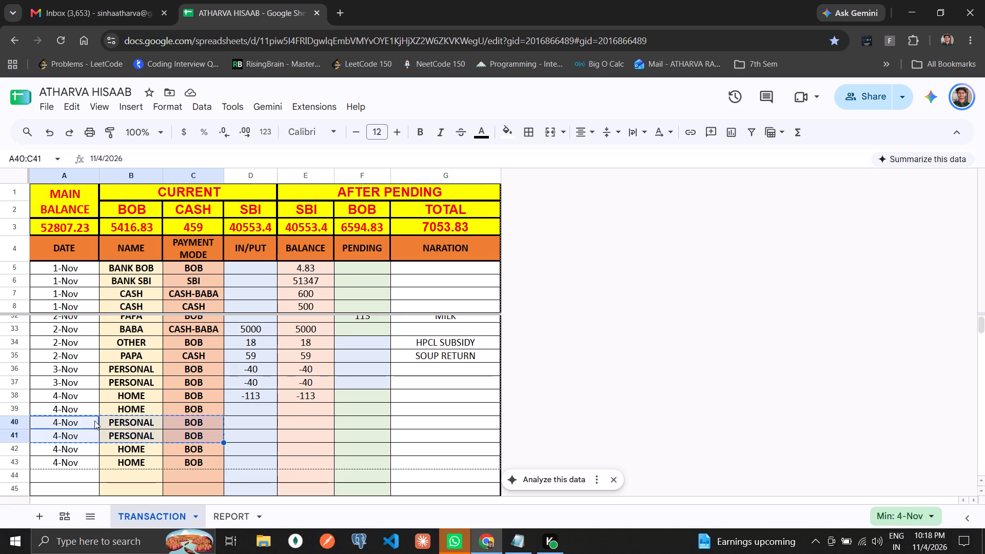
{"action": "left_click", "coordinate": [84, 395]}
{"action": "key", "text": "ctrl+v"}
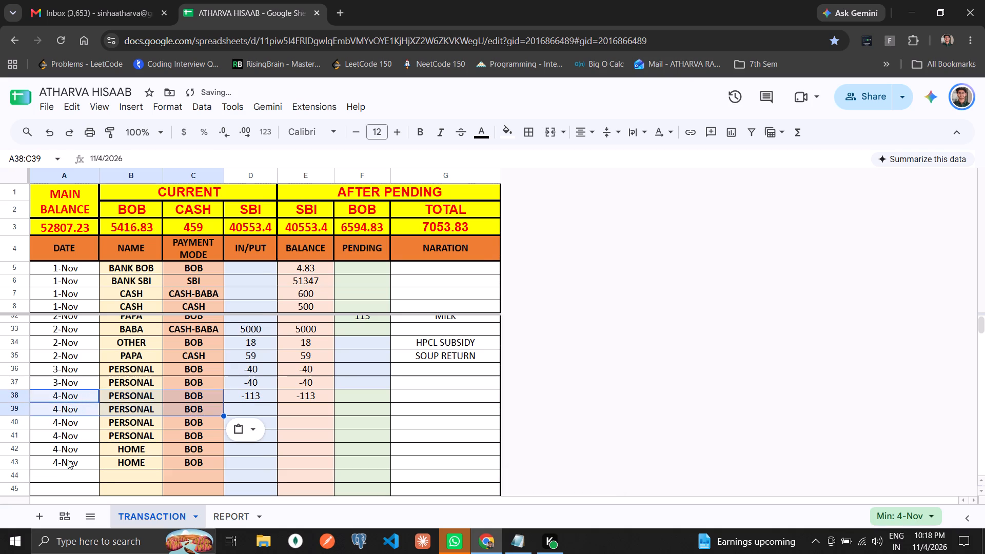
Copy the date, name and payment mode of HOME rows 42 and 43 over rows 40 and 41.
{"action": "left_click", "coordinate": [67, 448]}
{"action": "left_click", "coordinate": [206, 464], "text": "shift"}
{"action": "key", "text": "ctrl+c"}
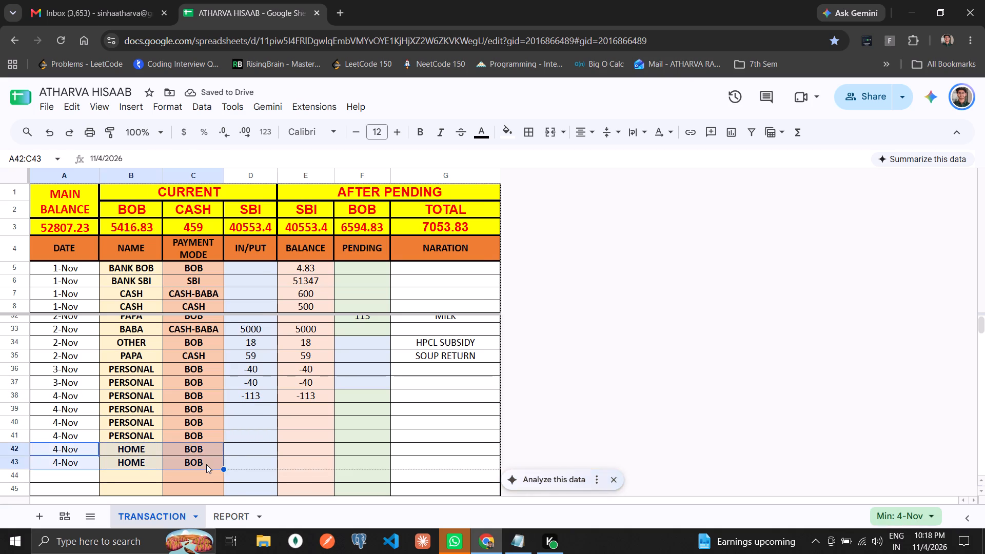
{"action": "left_click", "coordinate": [75, 414]}
{"action": "left_click", "coordinate": [78, 417]}
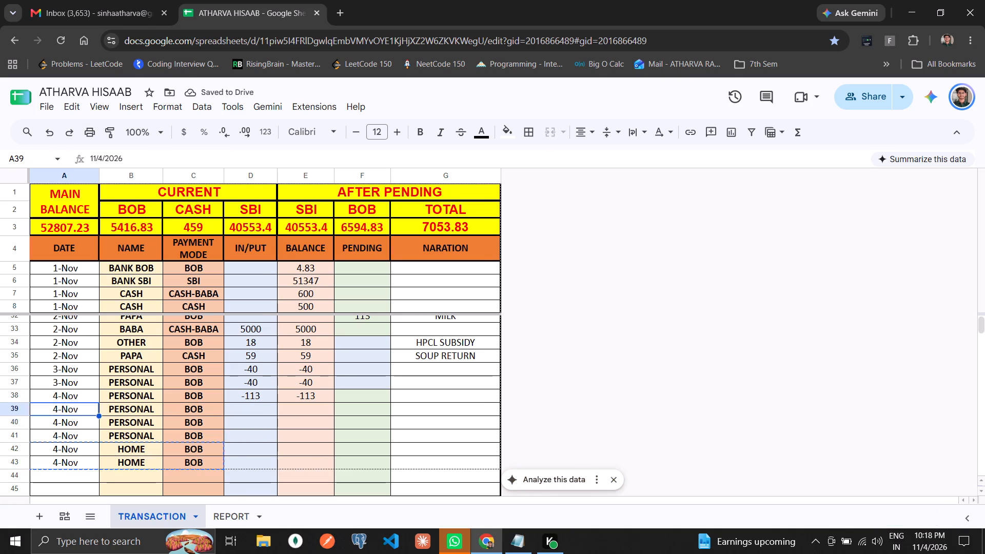
{"action": "key", "text": "Down"}
{"action": "key", "text": "ctrl+v"}
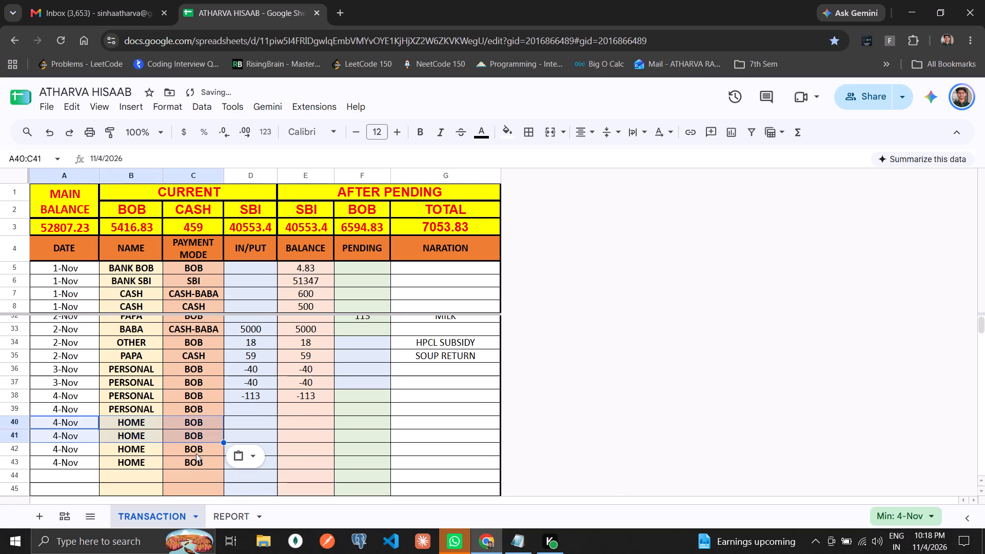
{"action": "left_click", "coordinate": [164, 499]}
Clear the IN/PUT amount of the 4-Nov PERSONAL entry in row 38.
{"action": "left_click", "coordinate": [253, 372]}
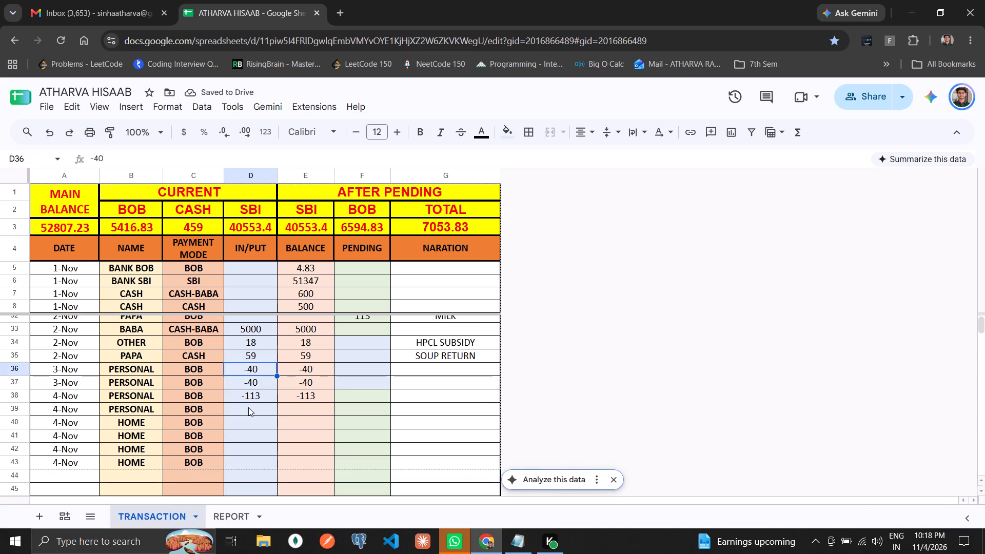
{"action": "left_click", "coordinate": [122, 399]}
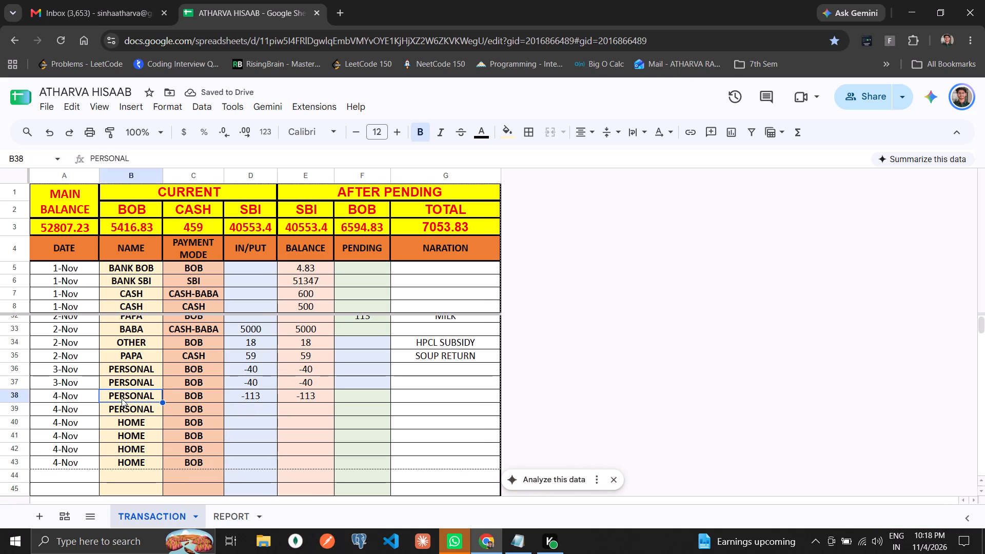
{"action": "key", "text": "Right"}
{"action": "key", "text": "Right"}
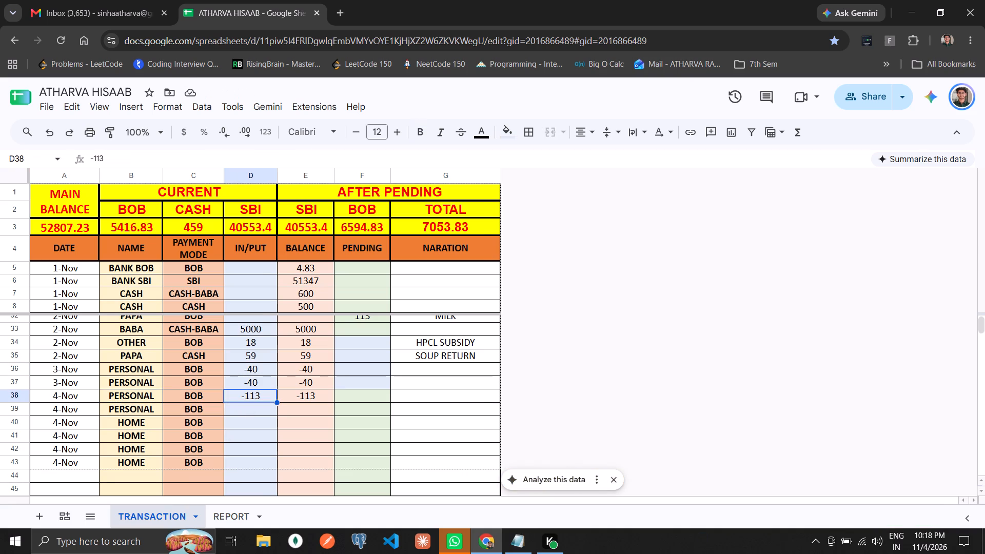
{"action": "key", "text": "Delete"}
Enter GOLGAPPE as the narration for the 3-Nov PERSONAL entry in row 36.
{"action": "key", "text": "Left"}
{"action": "key", "text": "Up"}
{"action": "key", "text": "Up"}
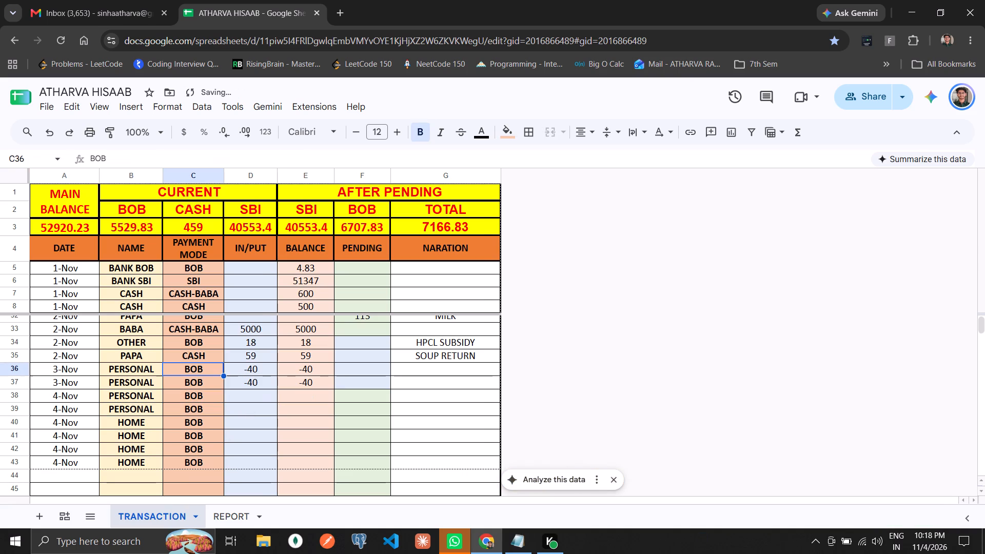
{"action": "key", "text": "Down"}
{"action": "key", "text": "Down"}
{"action": "key", "text": "Right"}
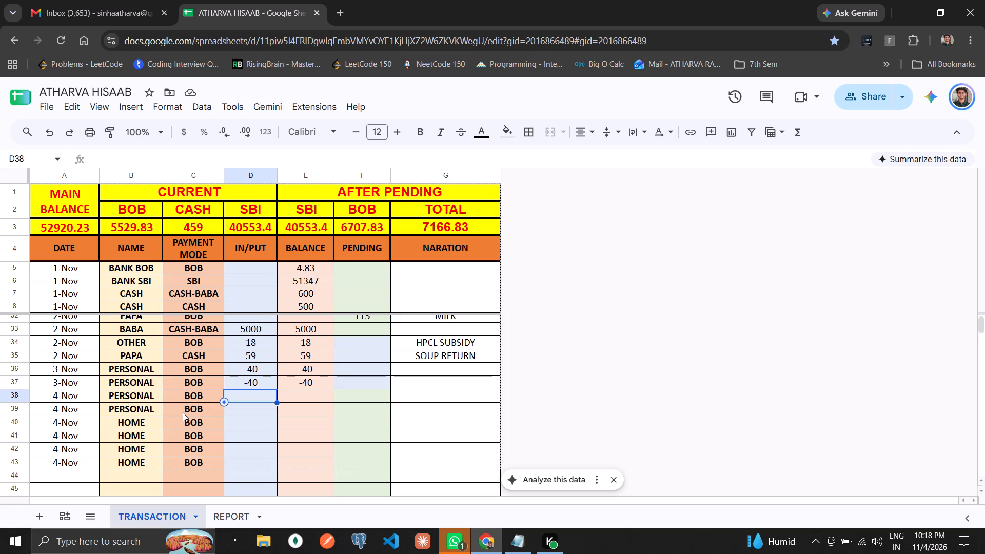
{"action": "key", "text": "Up"}
{"action": "key", "text": "Up"}
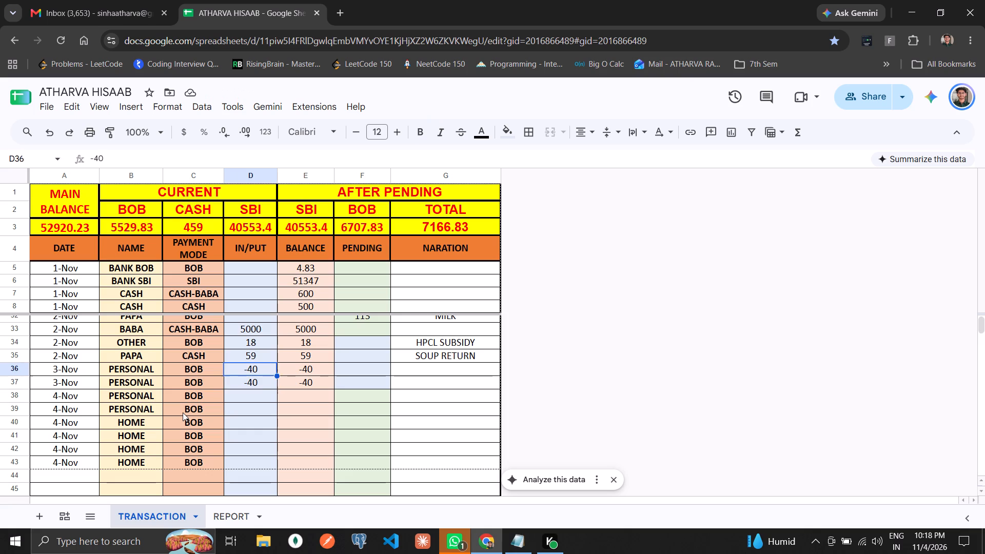
{"action": "key", "text": "Right"}
{"action": "key", "text": "Right"}
{"action": "key", "text": "Right"}
{"action": "type", "text": "GOLGAPPE"}
{"action": "key", "text": "Down"}
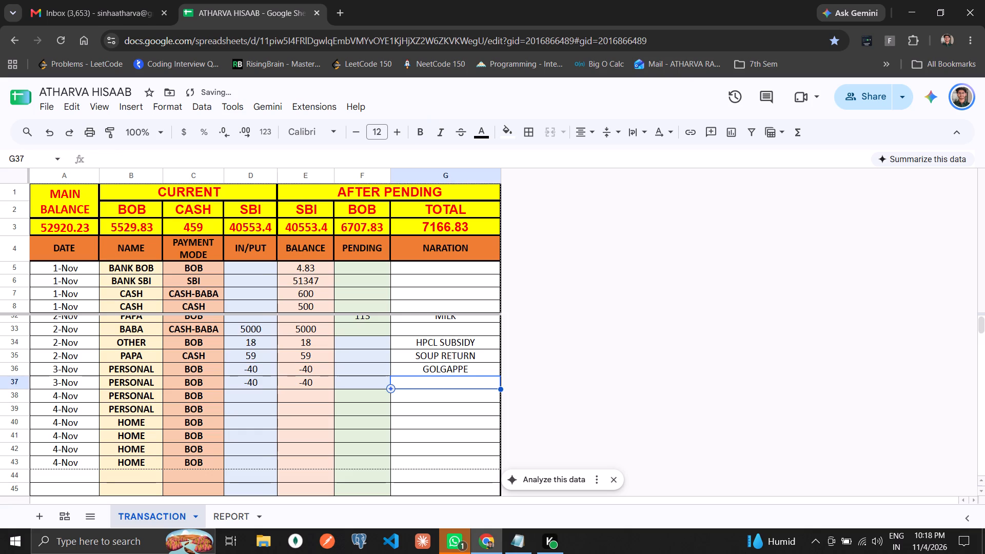
Enter the narrations COLD DRINK & CHAI in row 37 and DATE in row 38.
{"action": "key", "text": "c"}
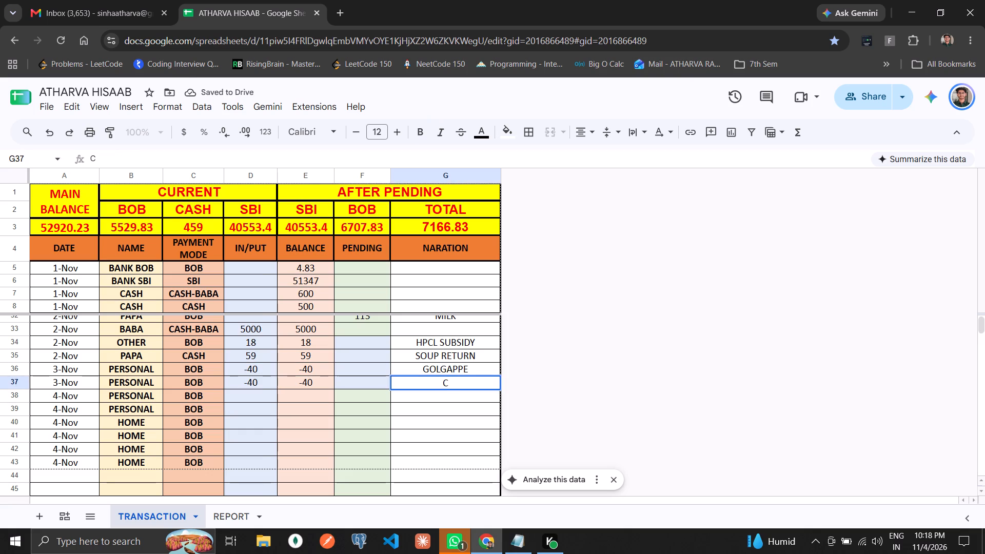
{"action": "type", "text": "OLD"}
{"action": "key", "text": "space"}
{"action": "type", "text": "DRINK & D"}
{"action": "key", "text": "BackSpace"}
{"action": "type", "text": "CA"}
{"action": "key", "text": "BackSpace"}
{"action": "type", "text": "HAI"}
{"action": "key", "text": "Down"}
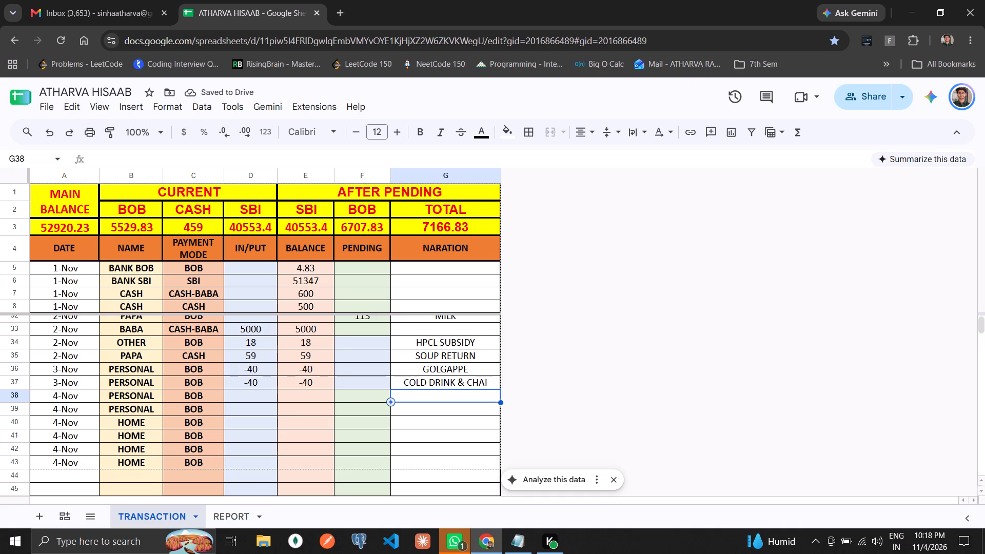
{"action": "type", "text": "DATE"}
Copy the date, name and payment mode of HOME row 40 over PERSONAL row 39.
{"action": "key", "text": "Left"}
{"action": "key", "text": "Left"}
{"action": "key", "text": "Left"}
{"action": "key", "text": "Left"}
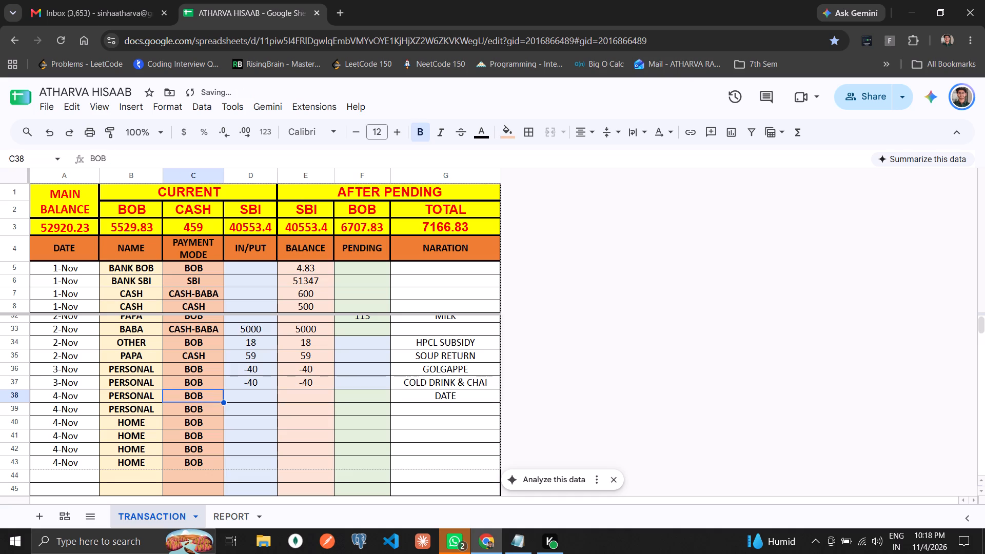
{"action": "key", "text": "Left"}
{"action": "key", "text": "Down"}
{"action": "key", "text": "Left"}
{"action": "key", "text": "Down"}
{"action": "key", "text": "shift+Right"}
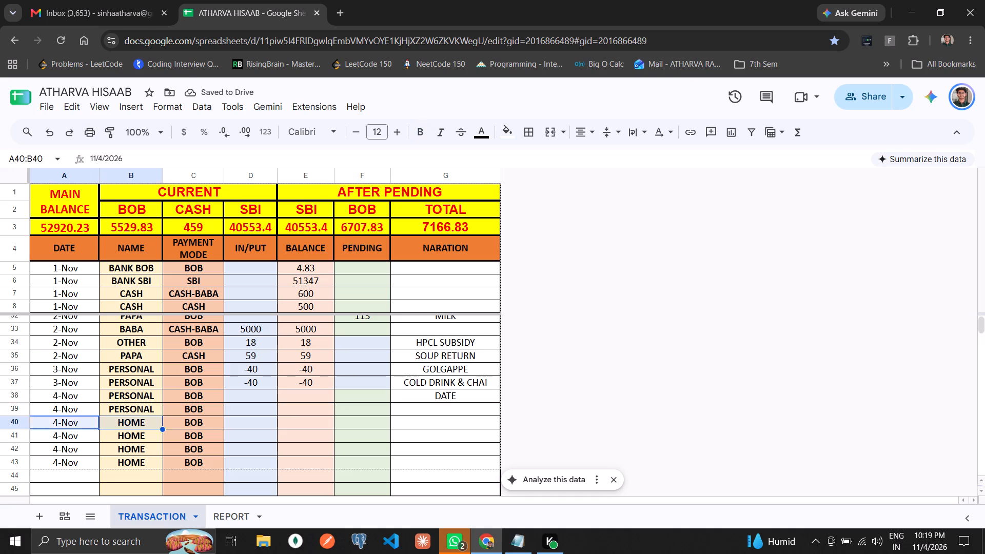
{"action": "key", "text": "shift+Right"}
{"action": "key", "text": "ctrl+c"}
{"action": "key", "text": "Up"}
{"action": "key", "text": "Left"}
{"action": "key", "text": "ctrl+v"}
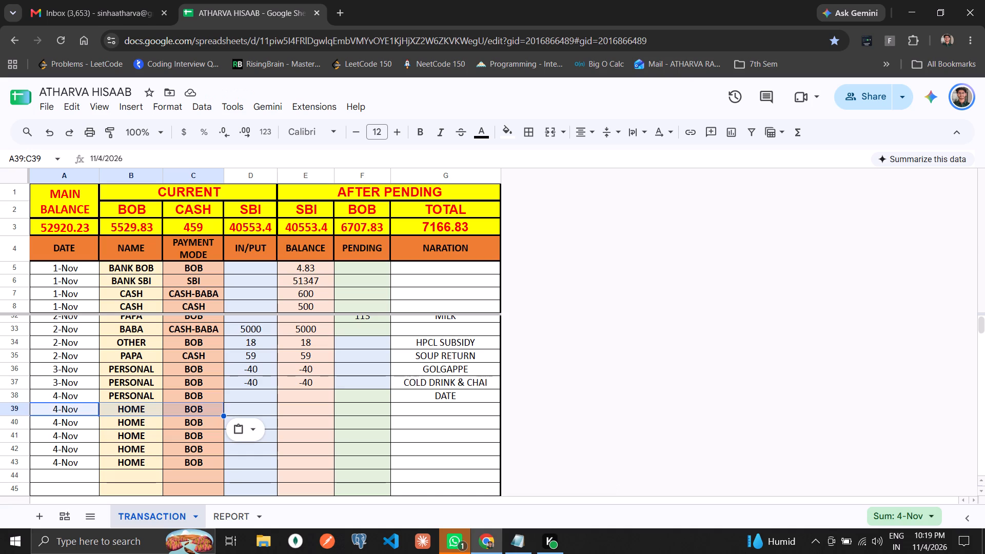
Enter -200 as the IN/PUT amount for the PERSONAL entry in row 38.
{"action": "key", "text": "Right"}
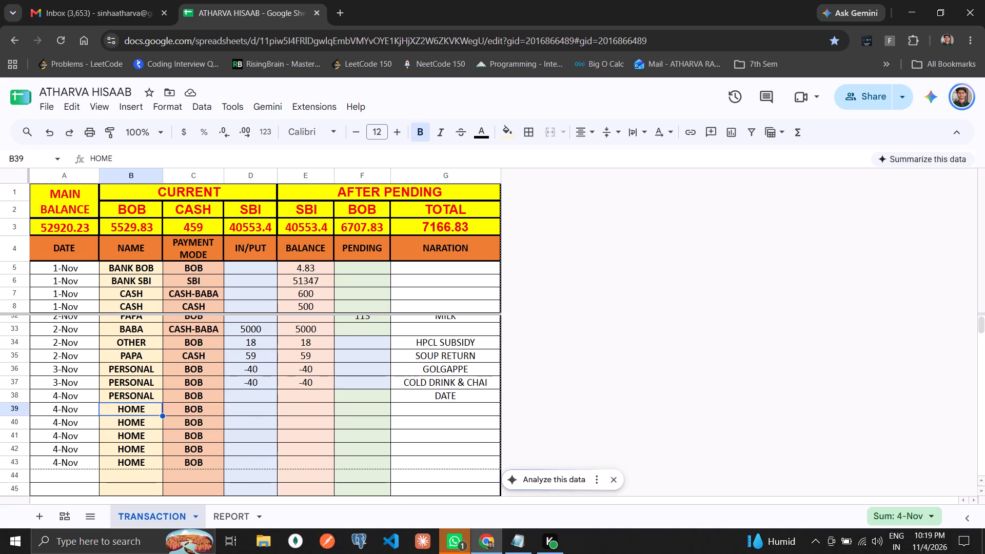
{"action": "key", "text": "Up"}
{"action": "key", "text": "Right"}
{"action": "key", "text": "Right"}
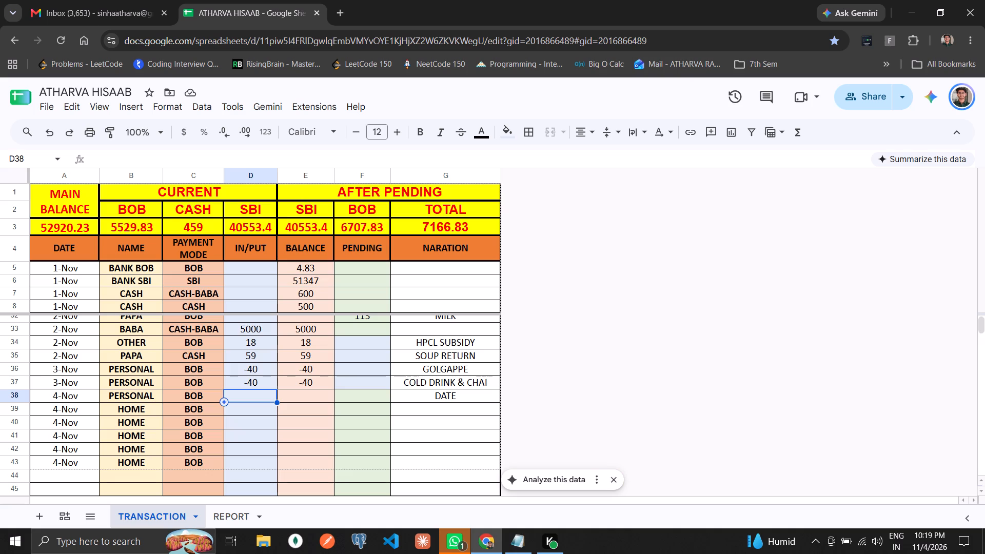
{"action": "type", "text": "200"}
{"action": "key", "text": "BackSpace"}
{"action": "key", "text": "BackSpace"}
{"action": "key", "text": "BackSpace"}
{"action": "type", "text": "-200"}
{"action": "key", "text": "Down"}
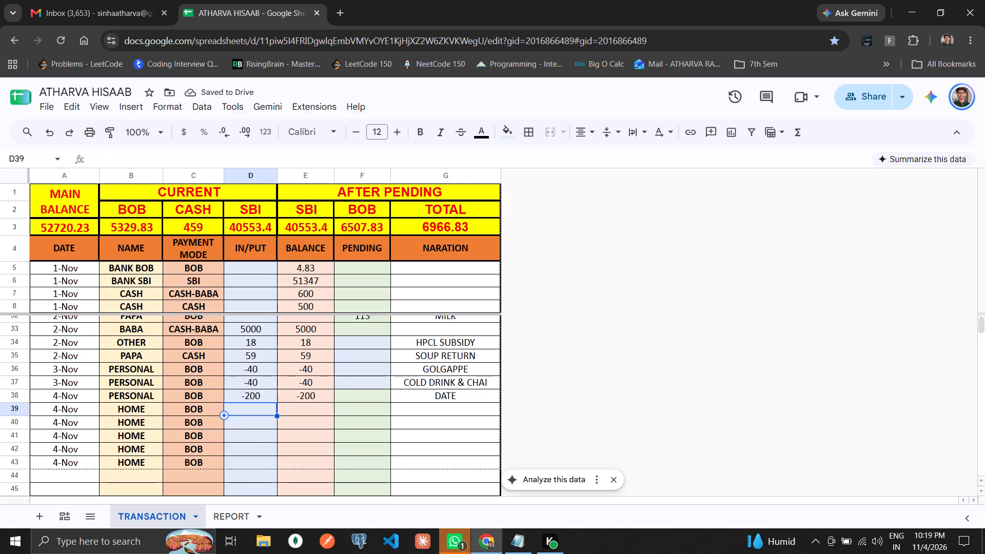
Review the earlier 1-Nov and 2-Nov entries from row 29 on, checking their amounts, pending values and narrations.
{"action": "key", "text": "Up"}
{"action": "key", "text": "Up"}
{"action": "key", "text": "Up"}
{"action": "key", "text": "Up"}
{"action": "key", "text": "Up"}
{"action": "key", "text": "Up"}
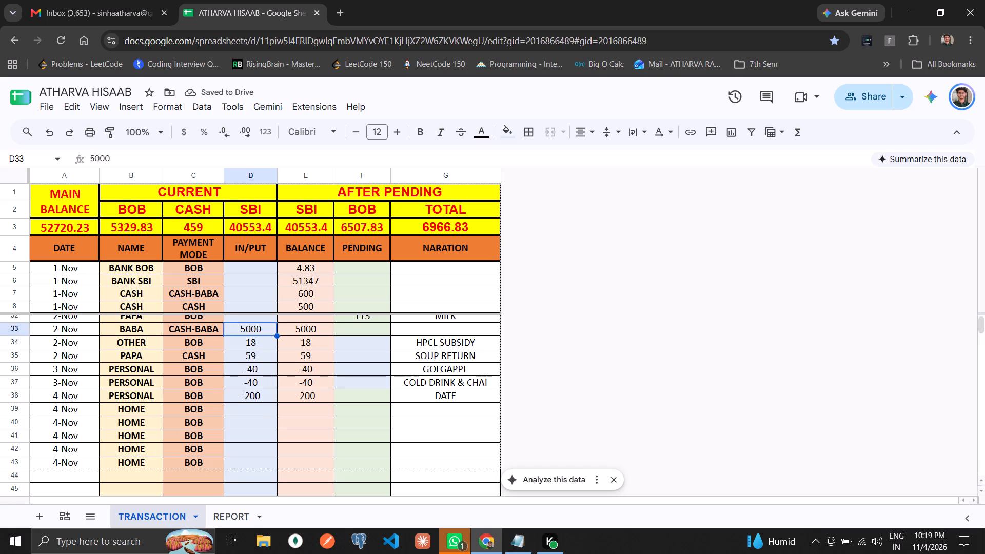
{"action": "key", "text": "Up"}
{"action": "key", "text": "Up"}
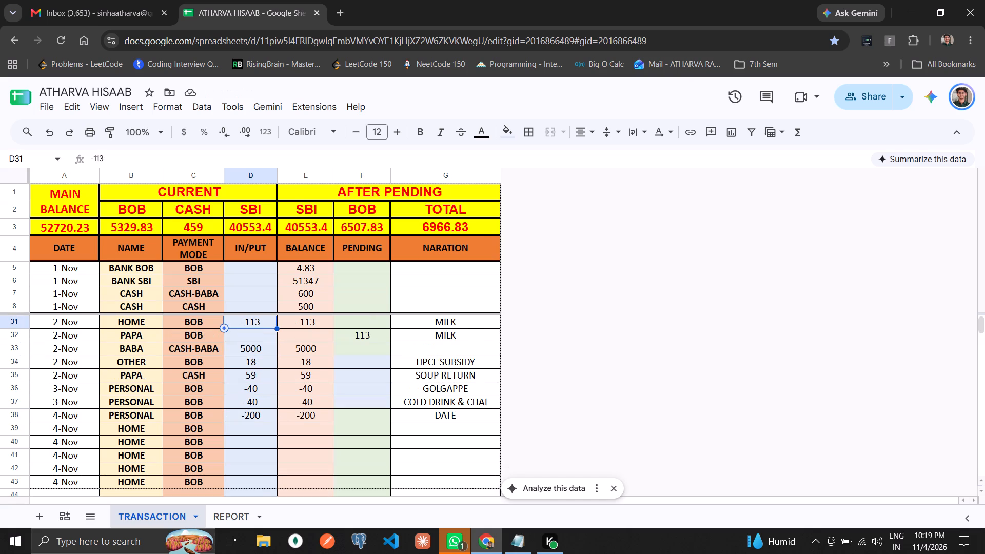
{"action": "key", "text": "Up"}
{"action": "key", "text": "Up"}
{"action": "key", "text": "Down"}
{"action": "key", "text": "Down"}
{"action": "key", "text": "Down"}
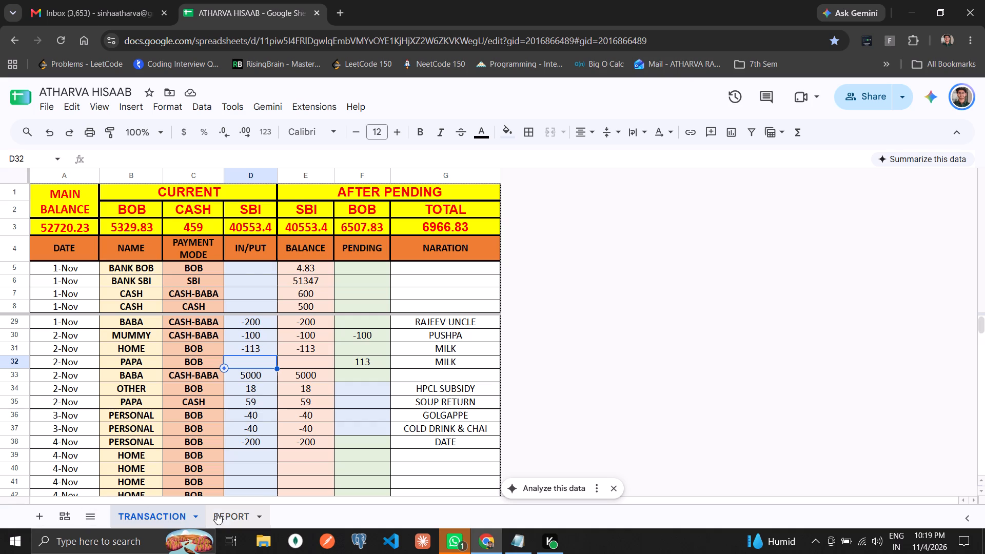
Check the pending and balance summaries on the REPORT sheet, and return to the TRANSACTION sheet.
{"action": "left_click", "coordinate": [232, 512]}
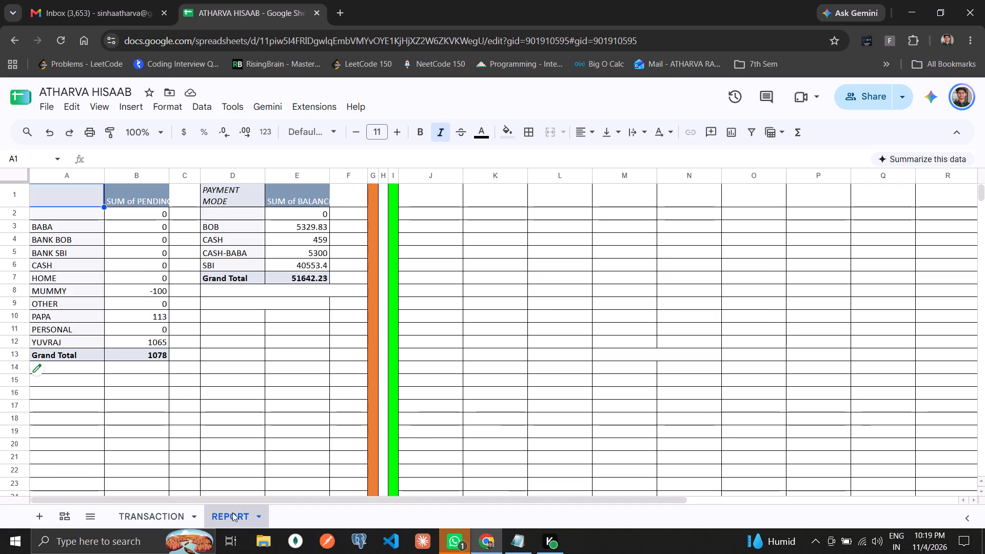
{"action": "left_click", "coordinate": [164, 512]}
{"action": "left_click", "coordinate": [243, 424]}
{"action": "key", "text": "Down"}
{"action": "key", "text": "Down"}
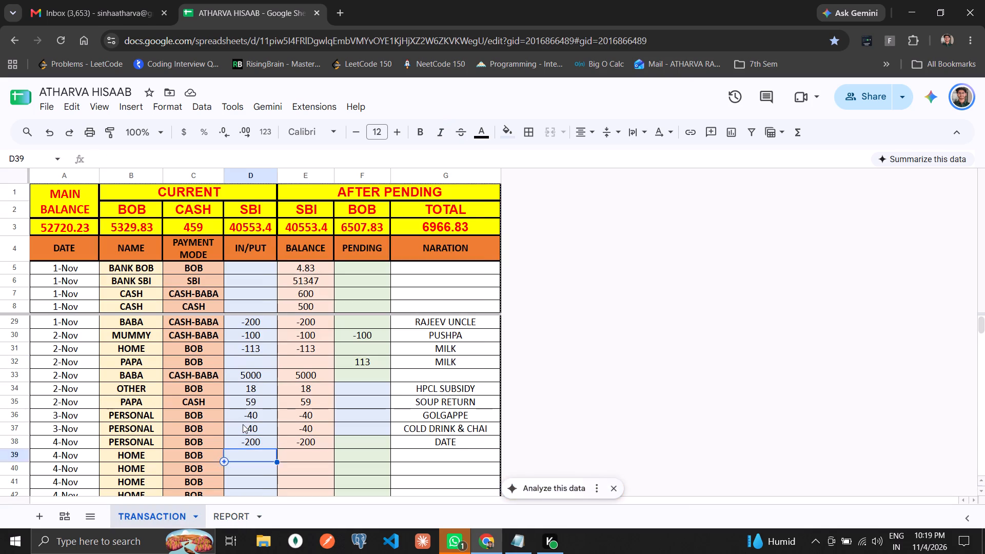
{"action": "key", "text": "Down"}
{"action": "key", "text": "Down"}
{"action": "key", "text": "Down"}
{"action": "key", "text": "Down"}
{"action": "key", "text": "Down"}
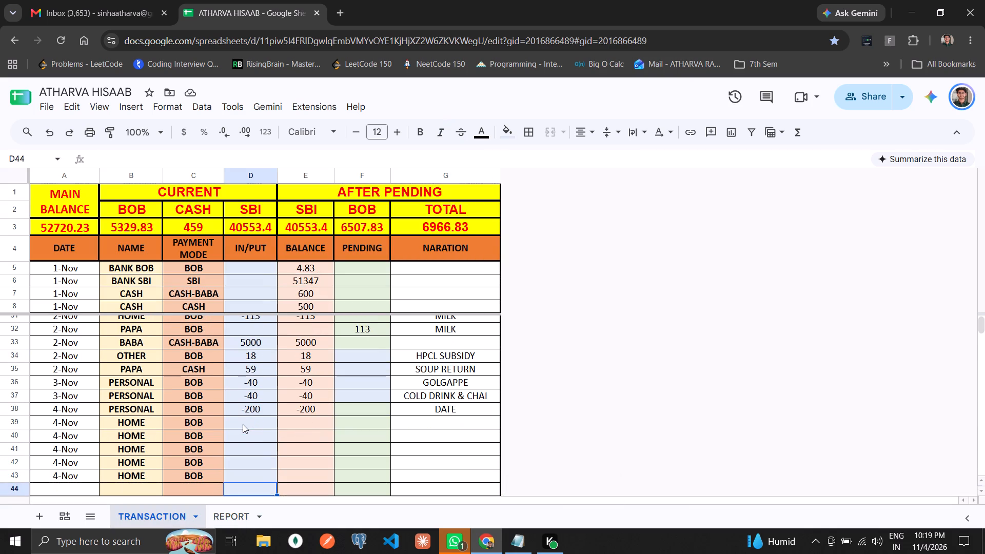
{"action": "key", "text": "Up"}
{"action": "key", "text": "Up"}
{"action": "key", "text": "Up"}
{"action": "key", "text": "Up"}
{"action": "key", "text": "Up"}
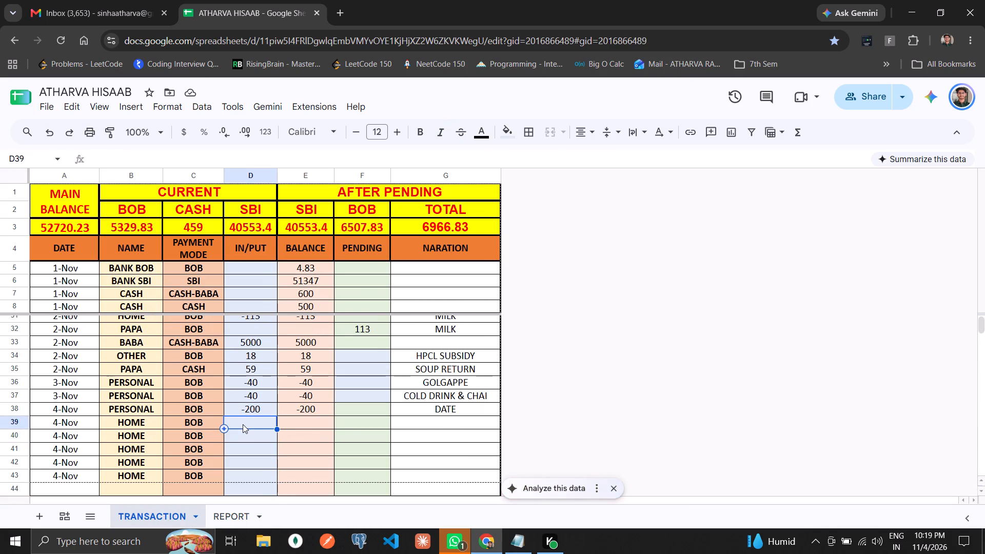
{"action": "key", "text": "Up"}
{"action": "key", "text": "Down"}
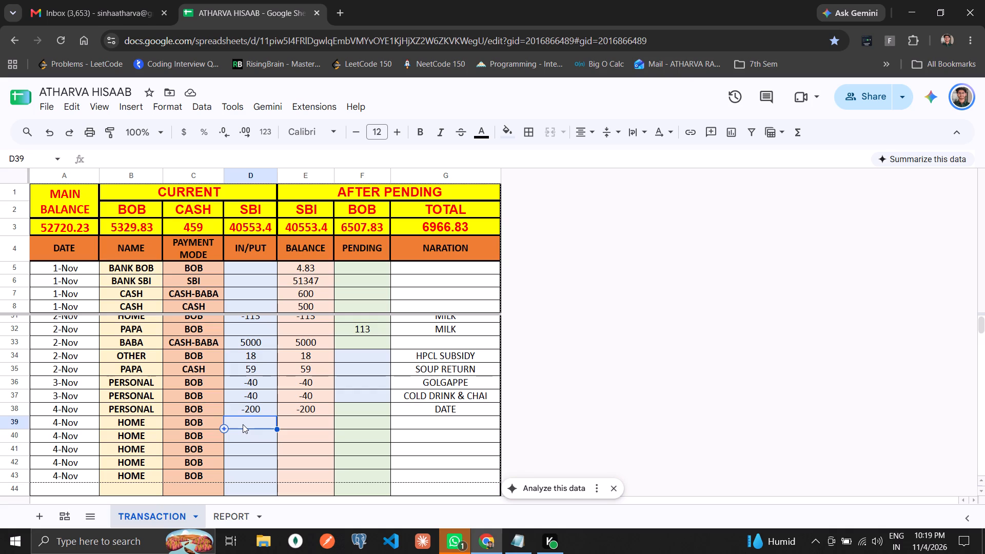
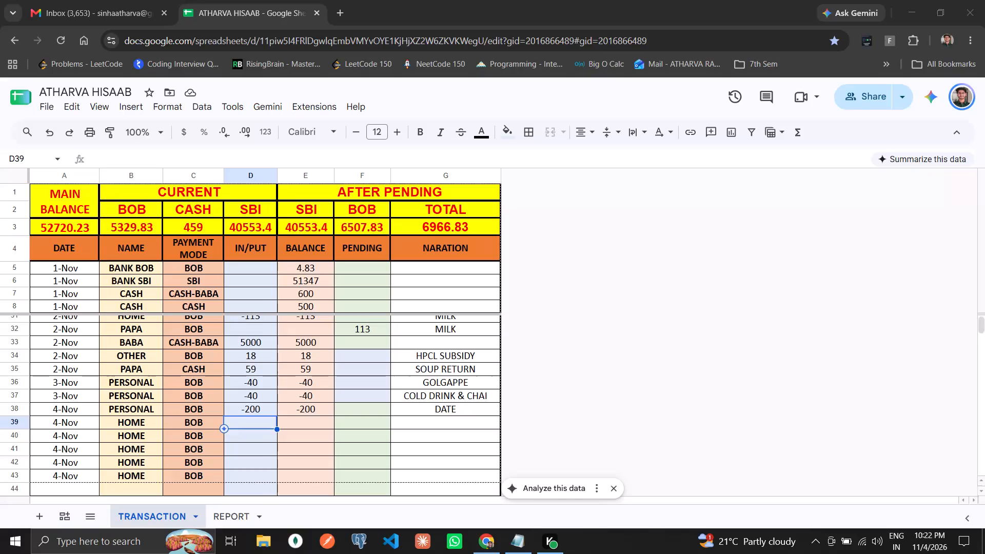
Enter -113 as the IN/PUT amount for the 4-Nov HOME entry in row 39.
{"action": "key", "text": "minus"}
{"action": "left_click", "coordinate": [326, 420]}
{"action": "key", "text": "Left"}
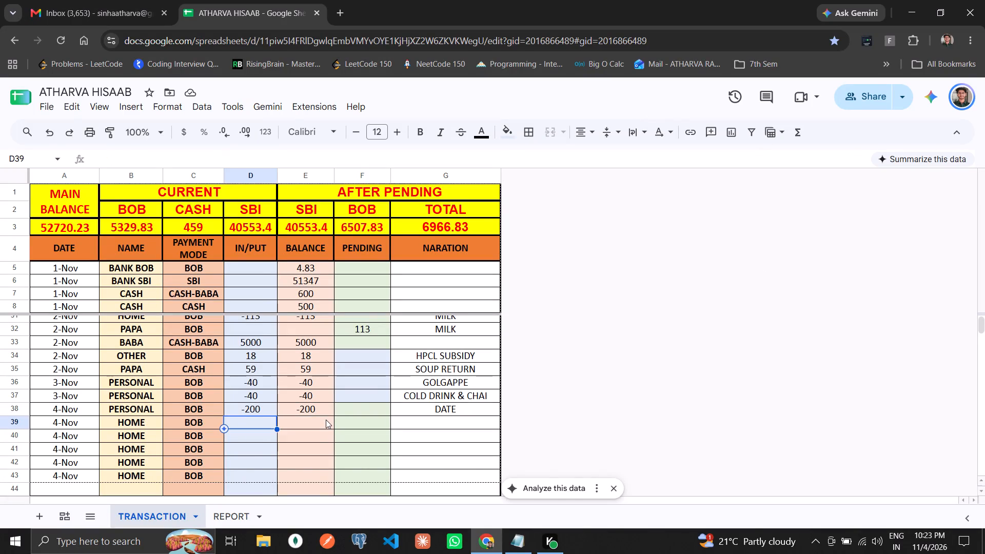
{"action": "type", "text": "-113"}
{"action": "key", "text": "Down"}
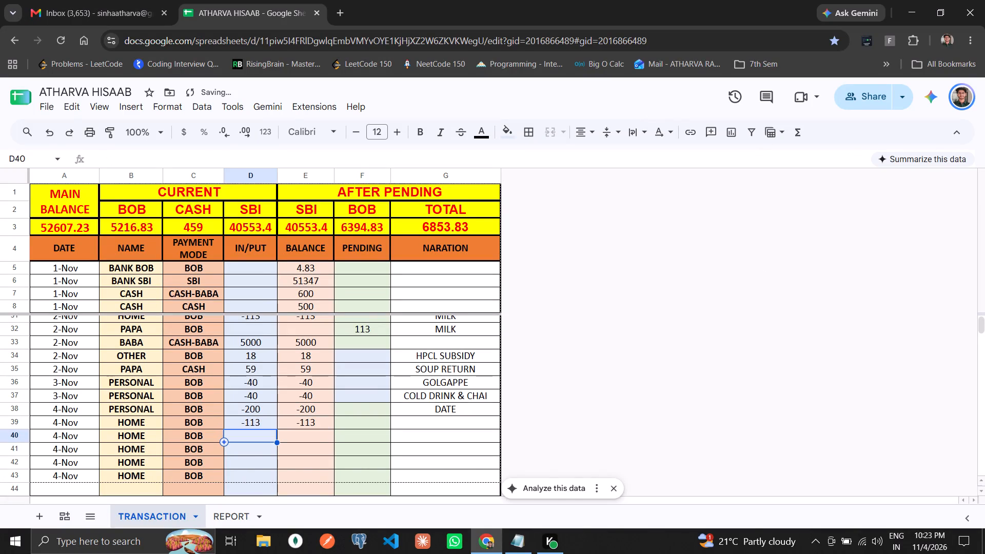
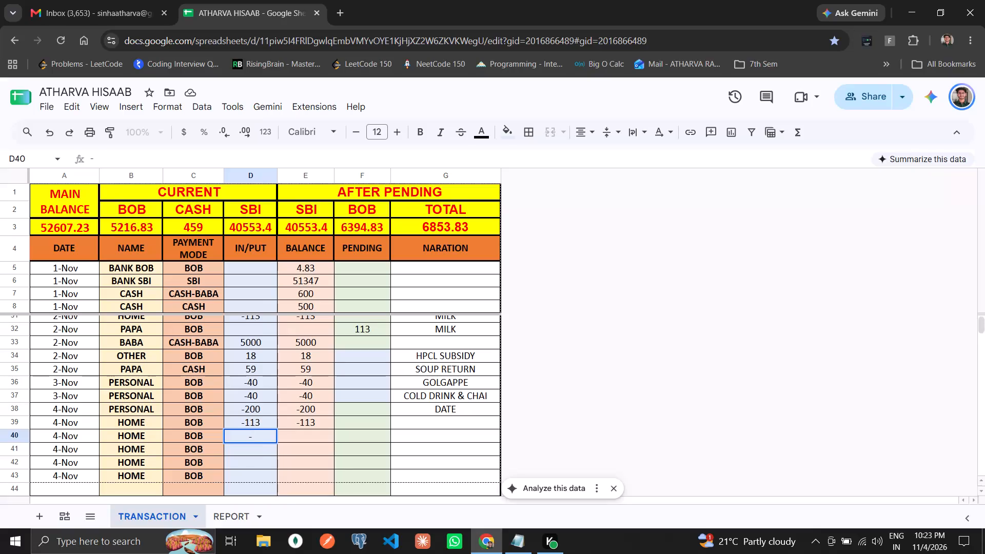
Enter -32 as the IN/PUT amount for the 4-Nov HOME entry in row 40.
{"action": "key", "text": "Return"}
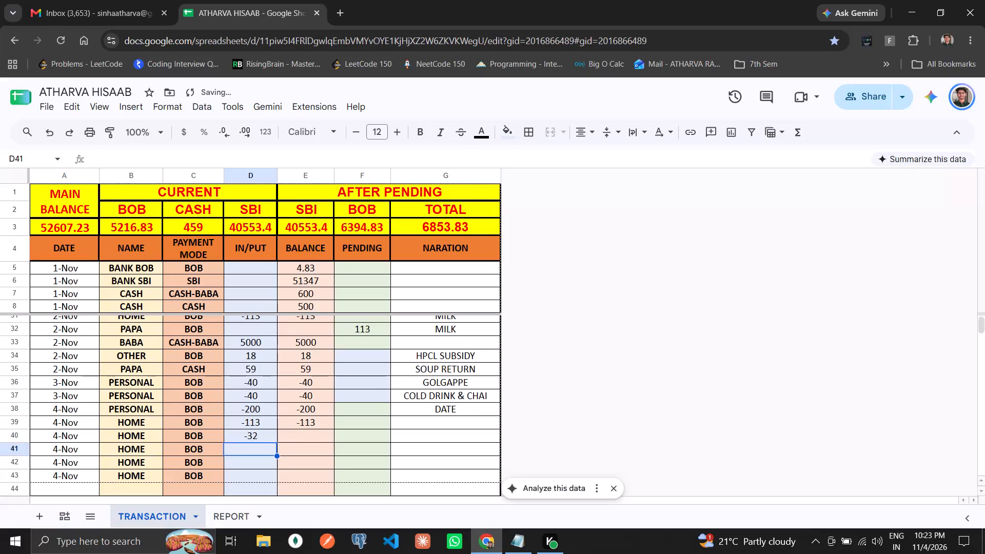
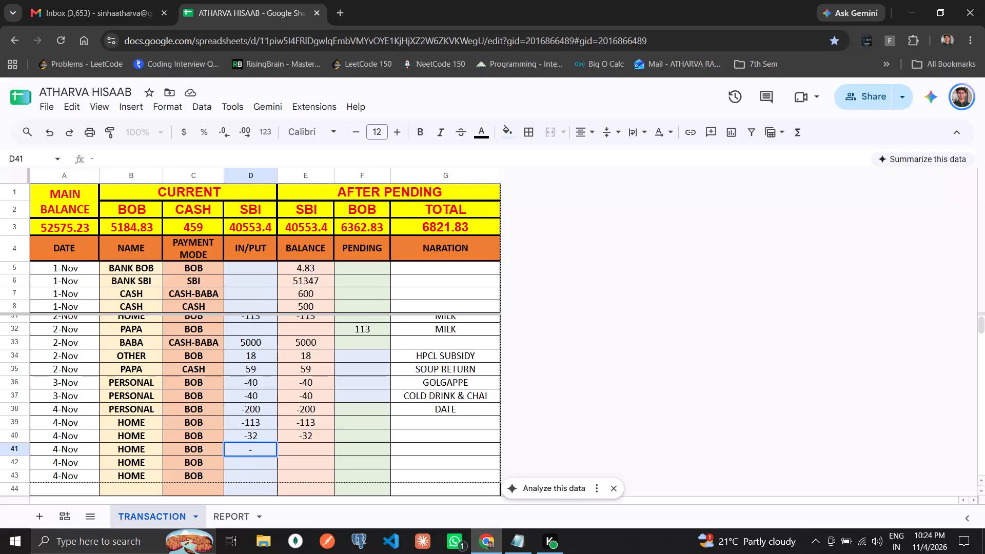
Copy the date, name and payment mode of the 4-Nov PERSONAL entry in row 38 into row 39.
{"action": "key", "text": "Up"}
{"action": "key", "text": "Up"}
{"action": "key", "text": "Up"}
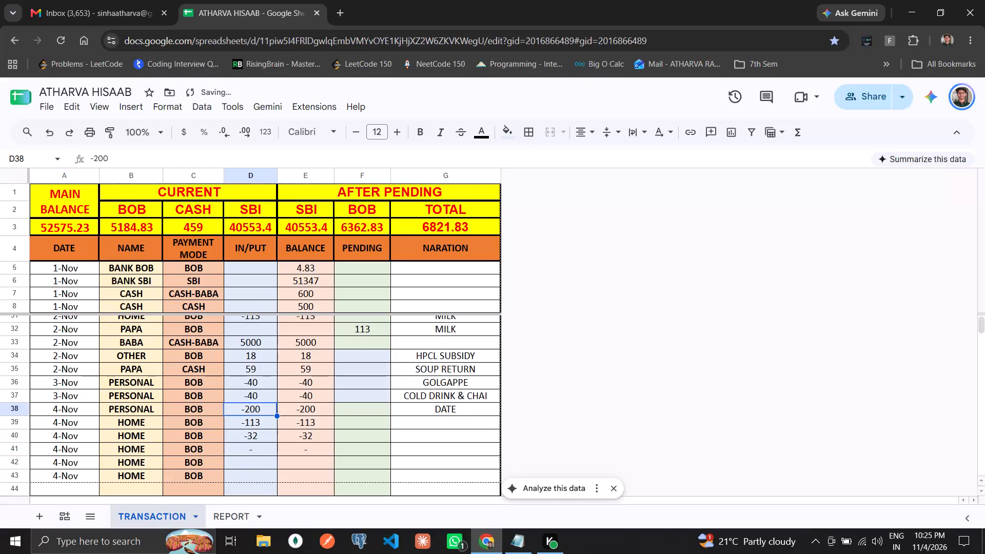
{"action": "left_click", "coordinate": [143, 408]}
{"action": "key", "text": "Left"}
{"action": "key", "text": "shift+Right"}
{"action": "key", "text": "shift+Right"}
{"action": "key", "text": "ctrl+c"}
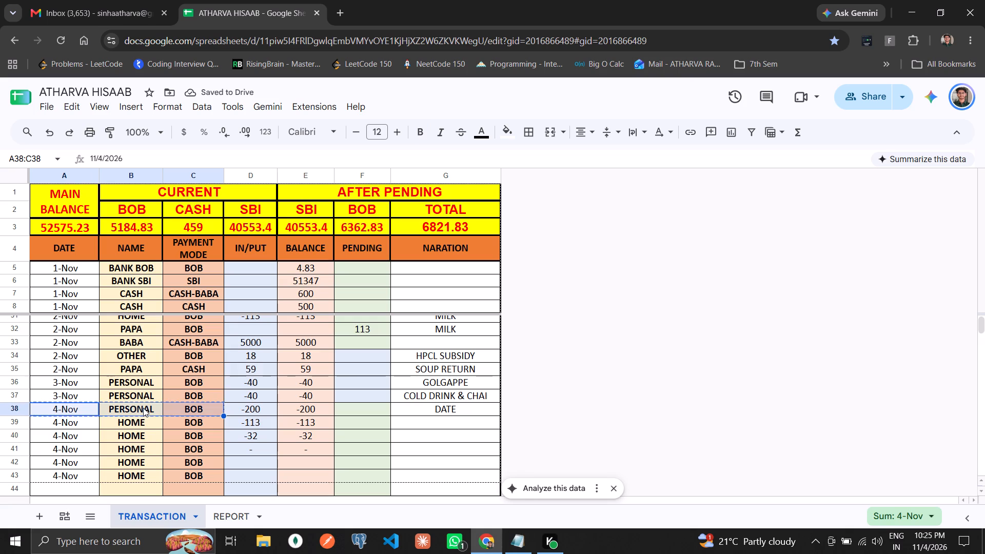
{"action": "key", "text": "Down"}
{"action": "key", "text": "Left"}
{"action": "key", "text": "ctrl+v"}
Clear the IN/PUT amounts in rows 39 and 40, and enter -113 for row 40 and -80 for row 39.
{"action": "key", "text": "Right"}
{"action": "key", "text": "Right"}
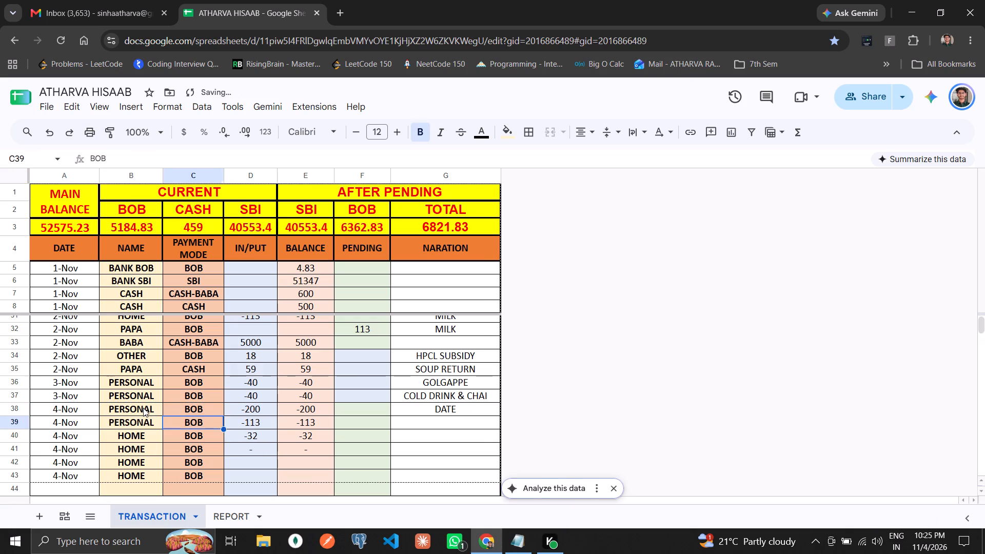
{"action": "key", "text": "Right"}
{"action": "key", "text": "shift+Down"}
{"action": "key", "text": "Delete"}
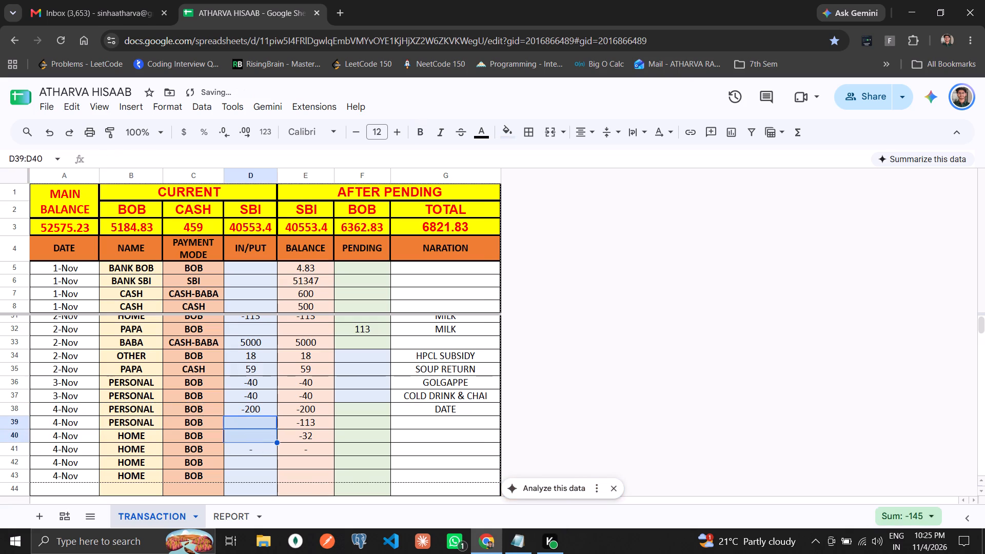
{"action": "key", "text": "Down"}
{"action": "key", "text": "Down"}
{"action": "key", "text": "Up"}
{"action": "type", "text": "-113"}
{"action": "key", "text": "Up"}
{"action": "type", "text": "-80"}
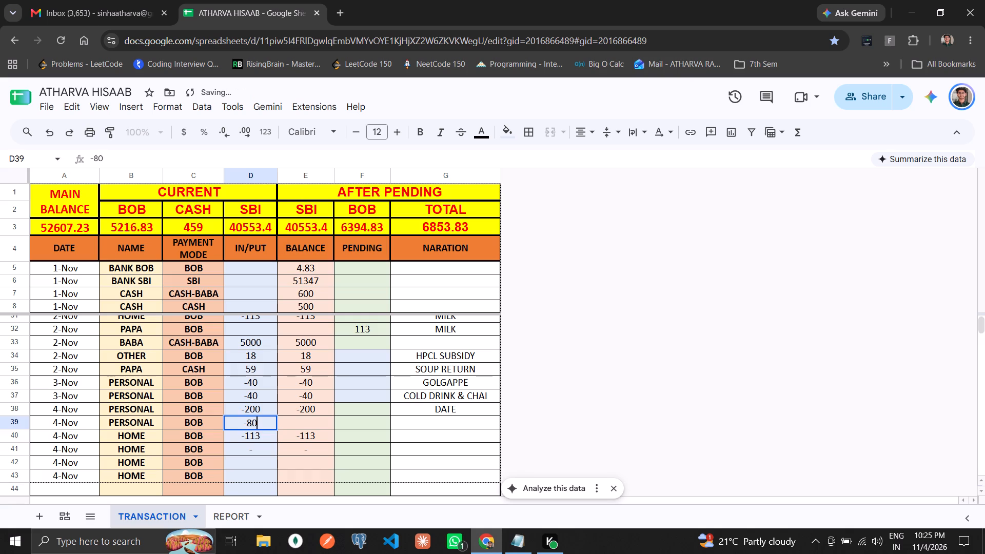
{"action": "key", "text": "Down"}
Enter IN/PUT amounts of -215 and -780 for the 4-Nov HOME entries in rows 41 and 42.
{"action": "key", "text": "Down"}
{"action": "key", "text": "minus"}
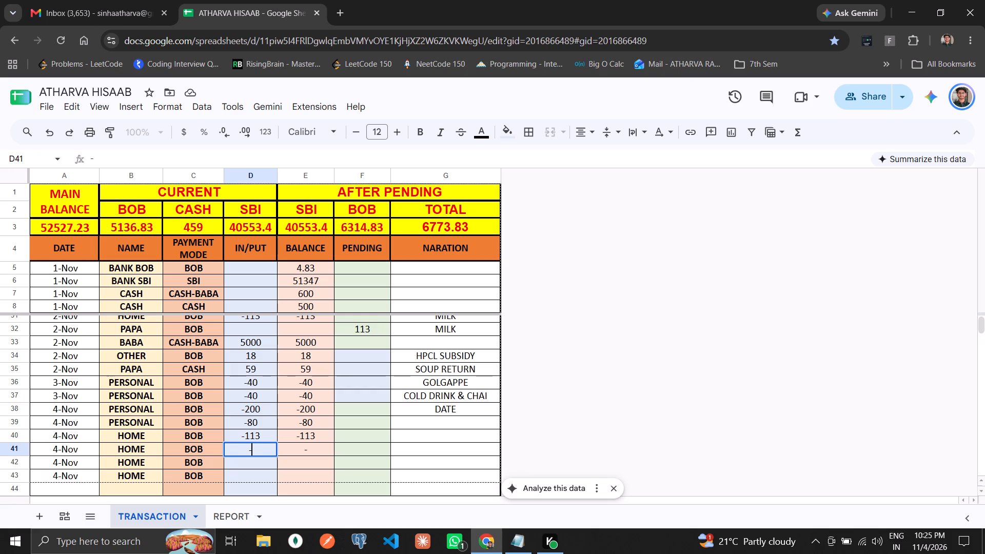
{"action": "type", "text": "215"}
{"action": "key", "text": "Return"}
{"action": "type", "text": "-788"}
{"action": "key", "text": "BackSpace"}
{"action": "key", "text": "0"}
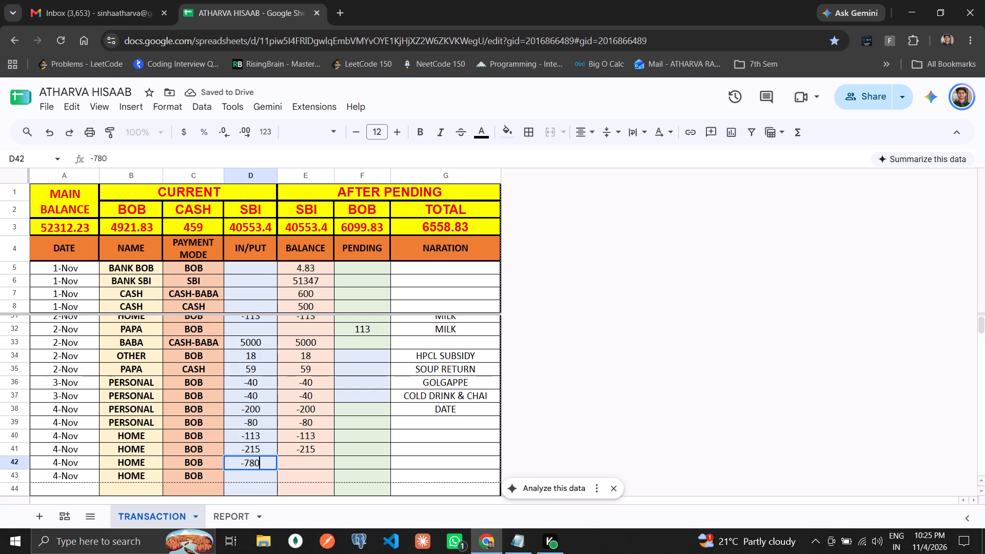
{"action": "key", "text": "Down"}
Change the name of the 4-Nov entry in row 43 to PAPA.
{"action": "key", "text": "Left"}
{"action": "key", "text": "Left"}
{"action": "type", "text": "PAPA"}
{"action": "key", "text": "Up"}
Enter the narrations HAIR CUT for the PERSONAL entry in row 39 and MILK for the HOME entry in row 40.
{"action": "key", "text": "Up"}
{"action": "key", "text": "Up"}
{"action": "key", "text": "Right"}
{"action": "key", "text": "Right"}
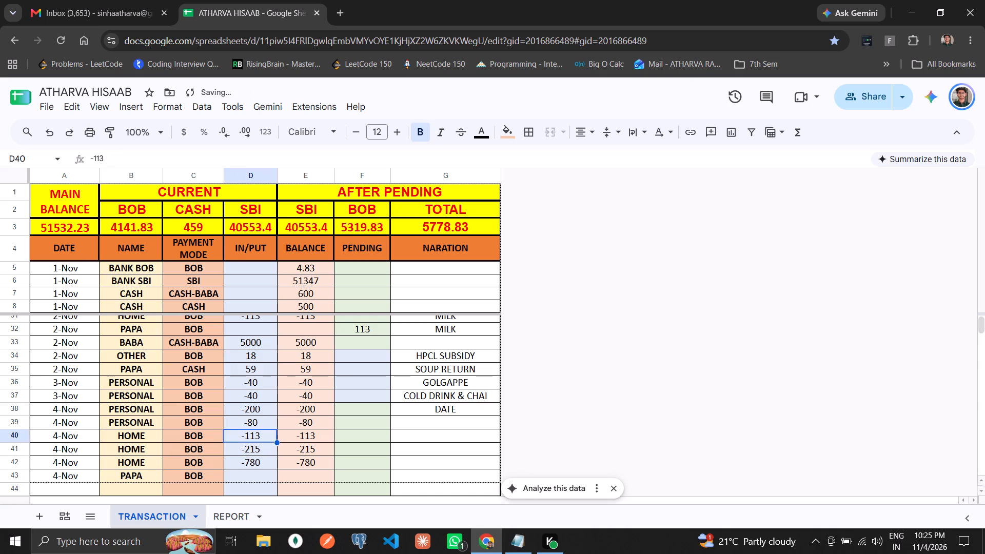
{"action": "key", "text": "Up"}
{"action": "key", "text": "Up"}
{"action": "key", "text": "Right"}
{"action": "key", "text": "Right"}
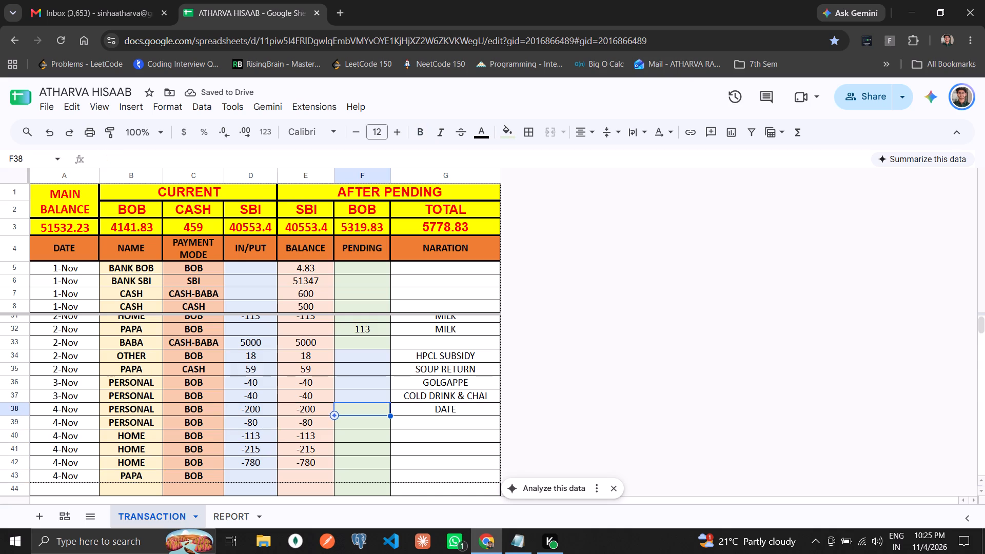
{"action": "key", "text": "Right"}
{"action": "key", "text": "Down"}
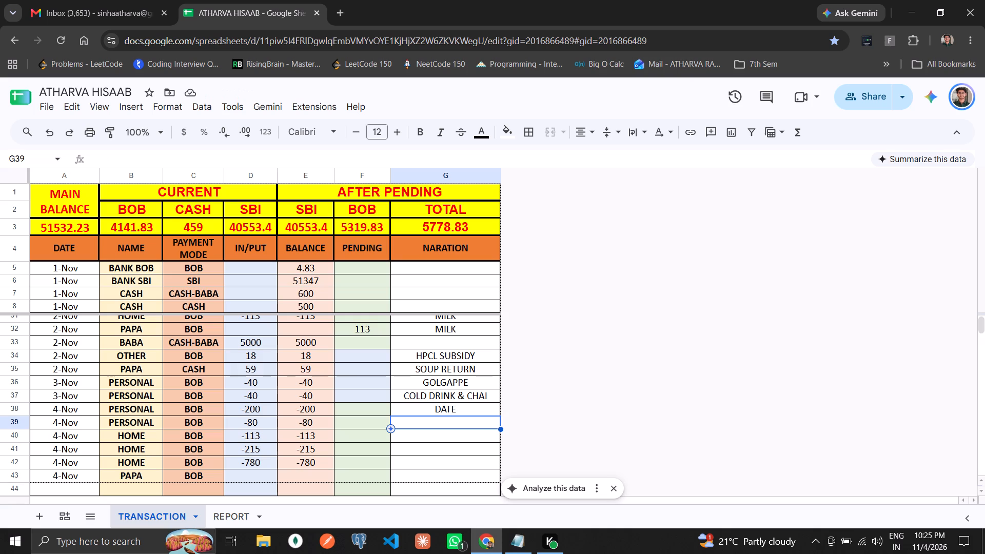
{"action": "type", "text": "HAIR CUT"}
{"action": "key", "text": "Return"}
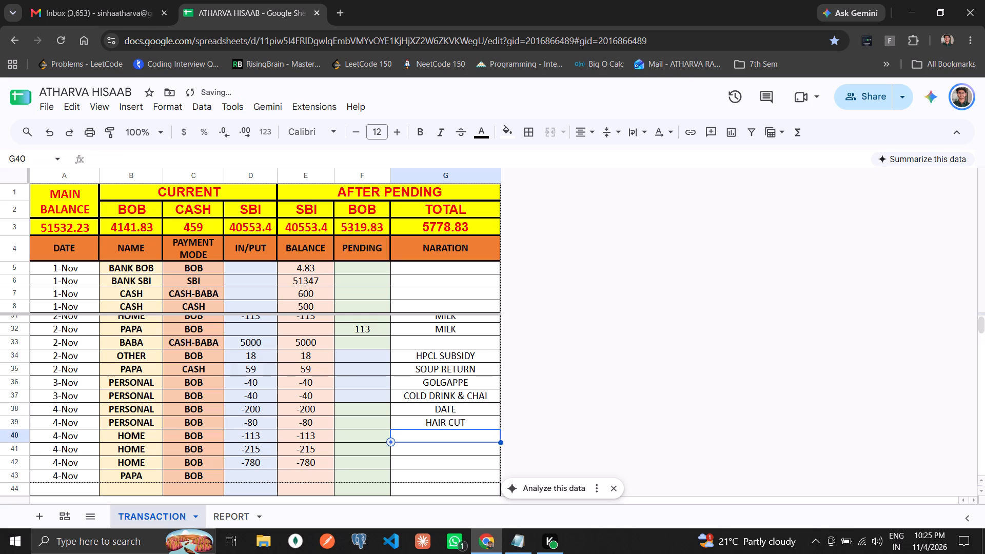
{"action": "type", "text": "MILK"}
{"action": "key", "text": "Return"}
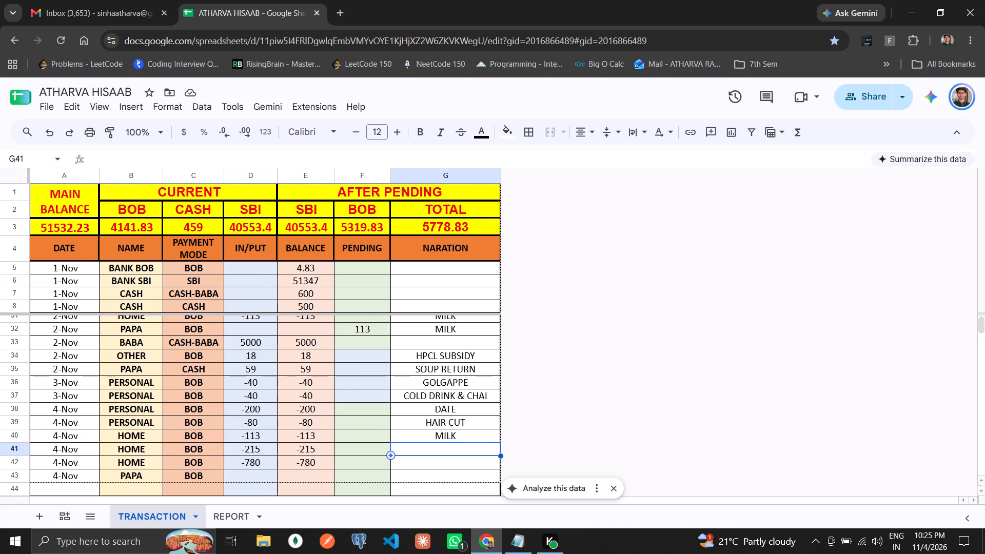
Start a multi-line narration for the HOME entry in row 41 with the line 40 - BLACK POLYTHENE.
{"action": "type", "text": "40 - BLACK"}
{"action": "key", "text": "space"}
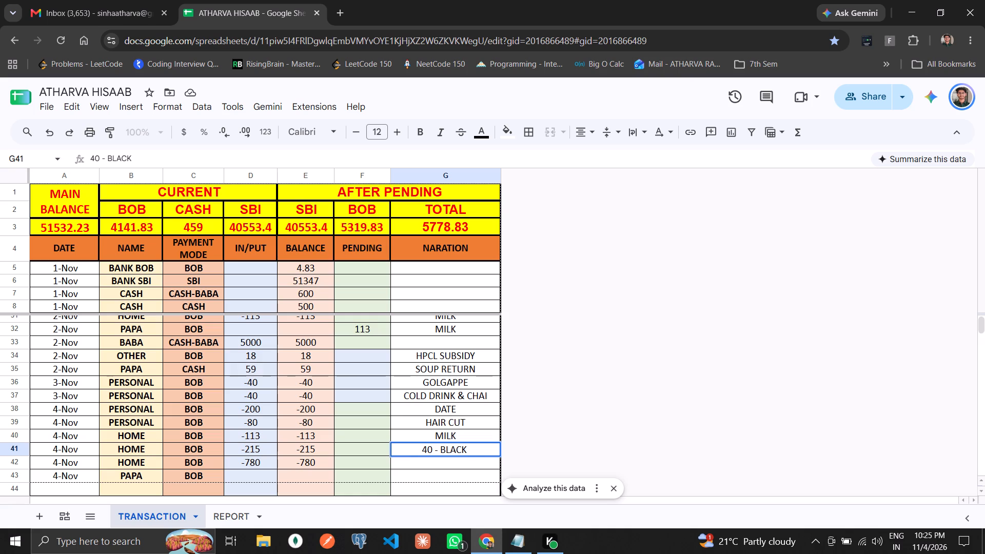
{"action": "type", "text": "PANNI"}
{"action": "key", "text": "BackSpace"}
{"action": "key", "text": "BackSpace"}
{"action": "key", "text": "BackSpace"}
{"action": "key", "text": "BackSpace"}
{"action": "key", "text": "BackSpace"}
{"action": "type", "text": "POLYTHENE"}
{"action": "key", "text": "alt+Return"}
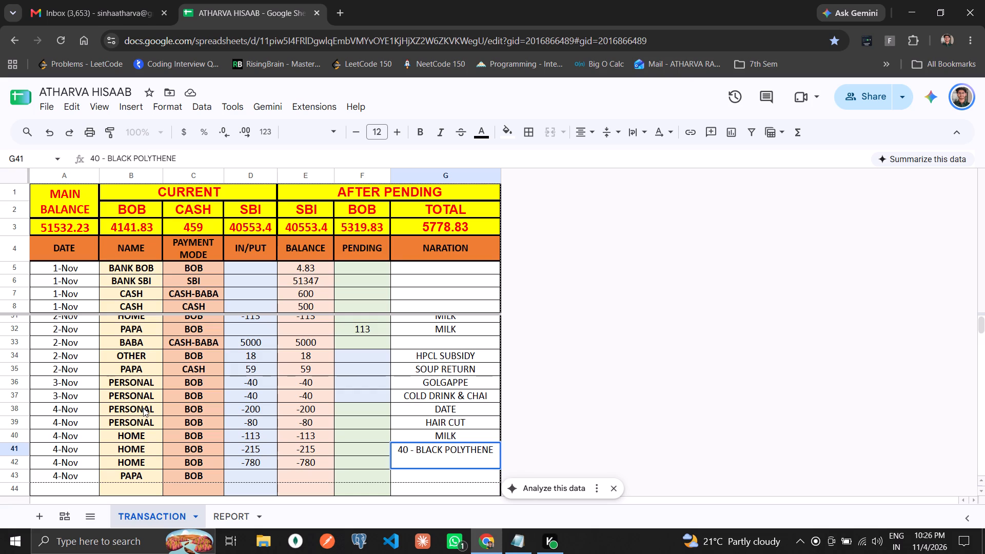
Add 60 - POTATO & LEMON as the second line of row 41's narration.
{"action": "type", "text": "60 -"}
{"action": "key", "text": "space"}
{"action": "type", "text": "POTATOA"}
{"action": "key", "text": "BackSpace"}
{"action": "key", "text": "space"}
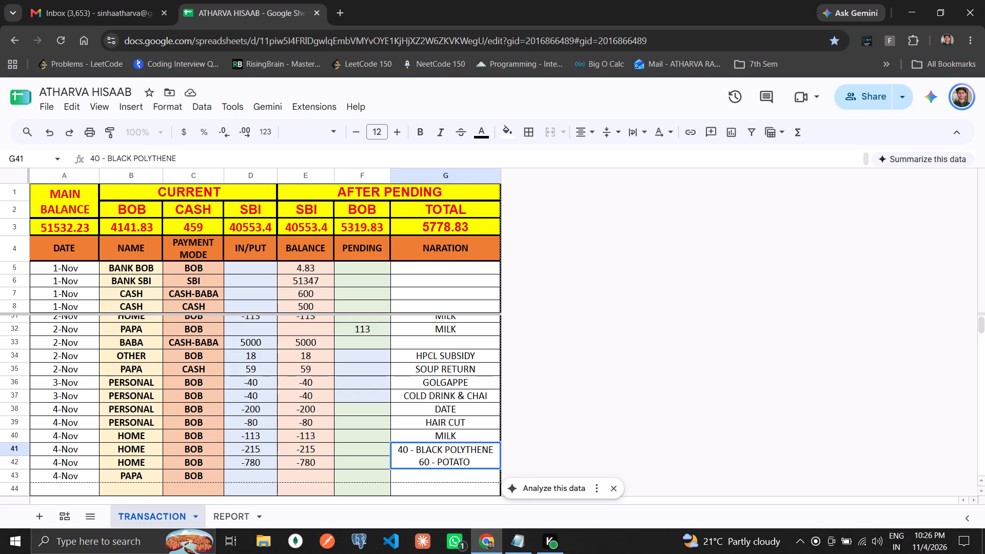
{"action": "type", "text": "& LEMON"}
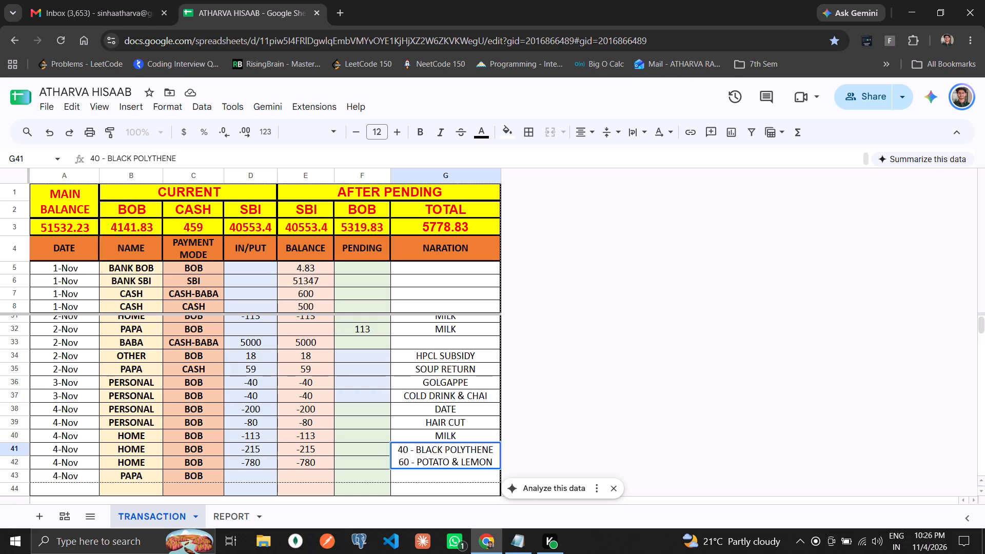
{"action": "key", "text": "alt+Return"}
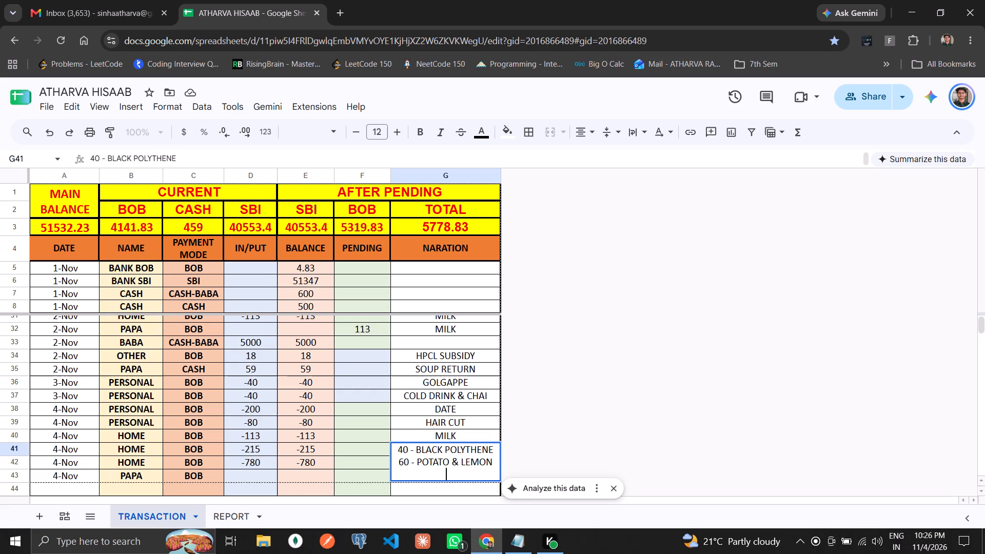
Add 100 - SHAVING CREAM as the third line of row 41's narration.
{"action": "type", "text": "100 -"}
{"action": "key", "text": "space"}
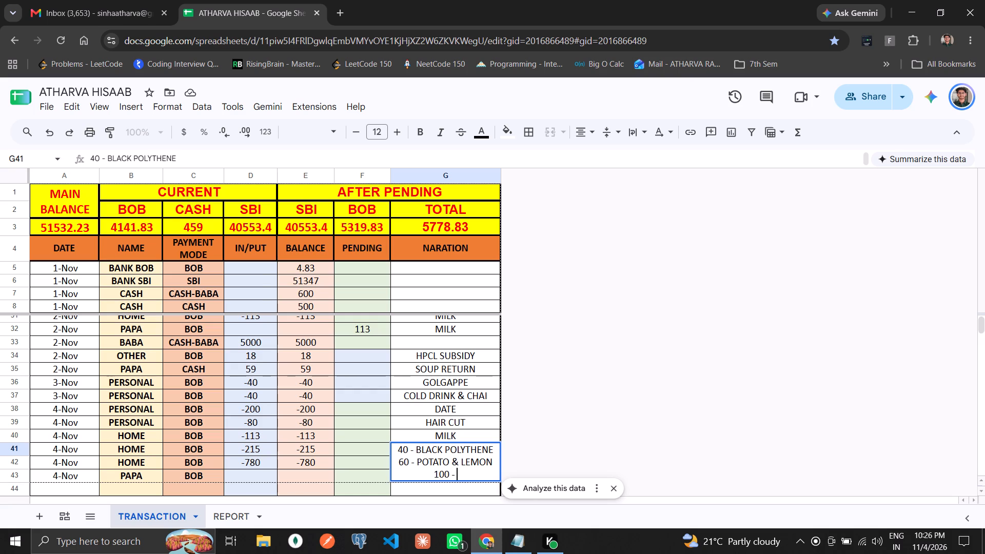
{"action": "type", "text": "SHAVIN"}
{"action": "key", "text": "BackSpace"}
{"action": "key", "text": "BackSpace"}
{"action": "key", "text": "BackSpace"}
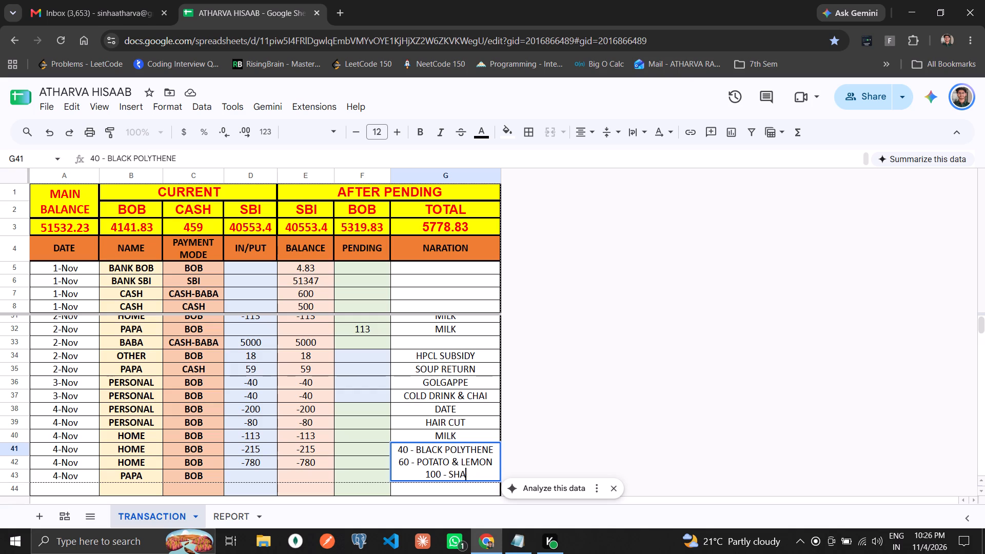
{"action": "key", "text": "BackSpace"}
{"action": "key", "text": "BackSpace"}
{"action": "type", "text": "HAVING CREAM"}
{"action": "key", "text": "alt+Return"}
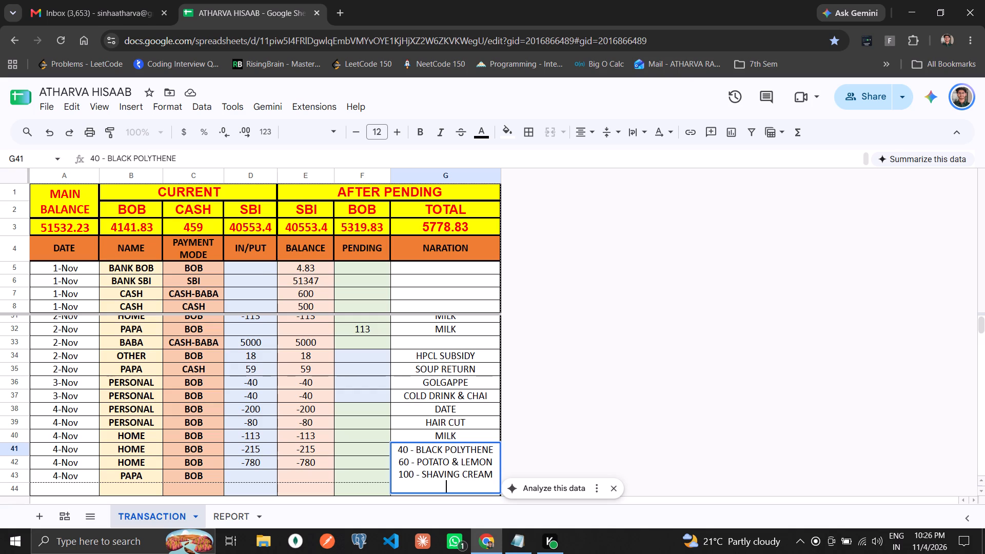
{"action": "key", "text": "BackSpace"}
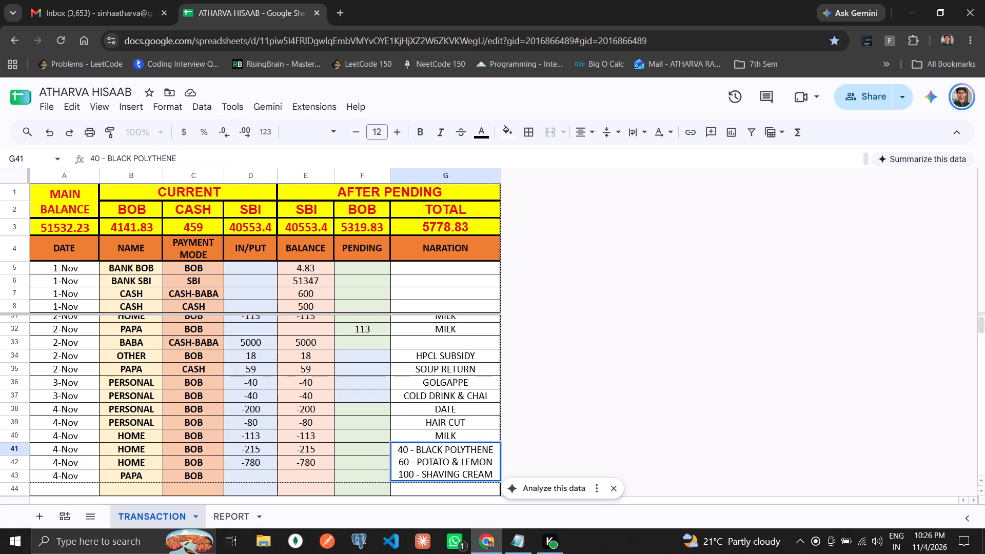
Add 15 - MUMMY FILE as the fourth line of row 41's narration and finish the cell.
{"action": "key", "text": "alt+Return"}
{"action": "type", "text": "15 - FILE"}
{"action": "key", "text": "space"}
{"action": "key", "text": "BackSpace"}
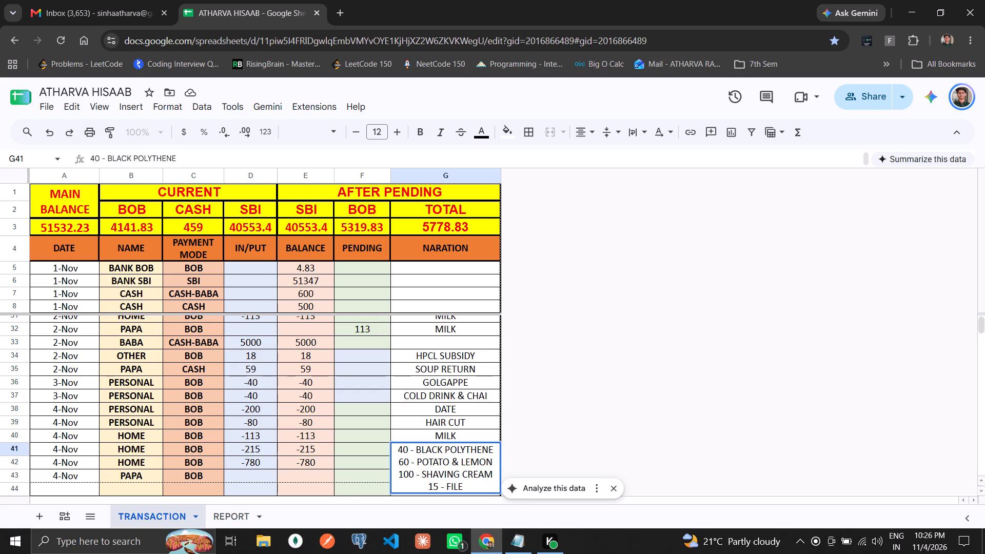
{"action": "key", "text": "ctrl+Left"}
{"action": "key", "text": "Right"}
{"action": "key", "text": "Right"}
{"action": "key", "text": "F2"}
{"action": "key", "text": "Left"}
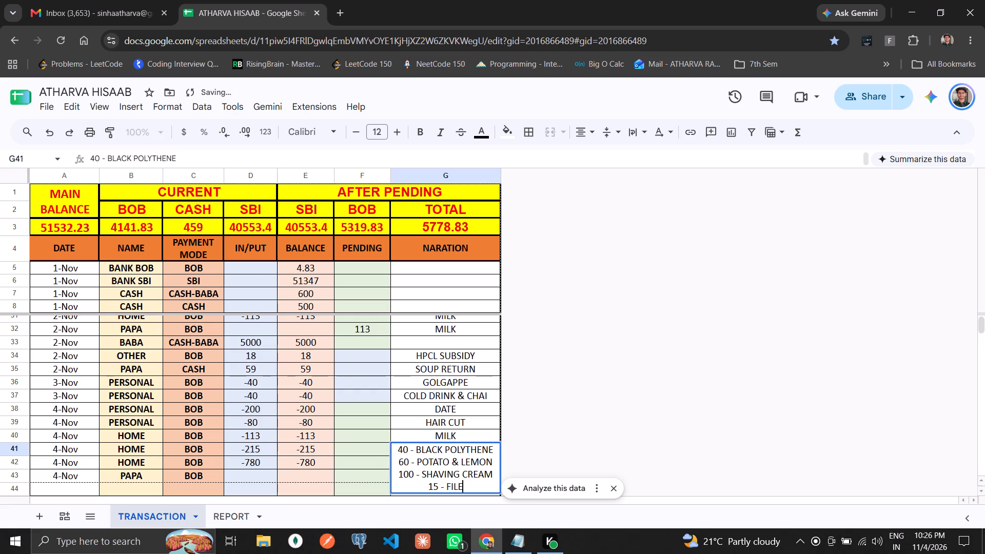
{"action": "key", "text": "Left"}
{"action": "key", "text": "Left"}
{"action": "key", "text": "Left"}
{"action": "type", "text": "MUMMY"}
{"action": "key", "text": "space"}
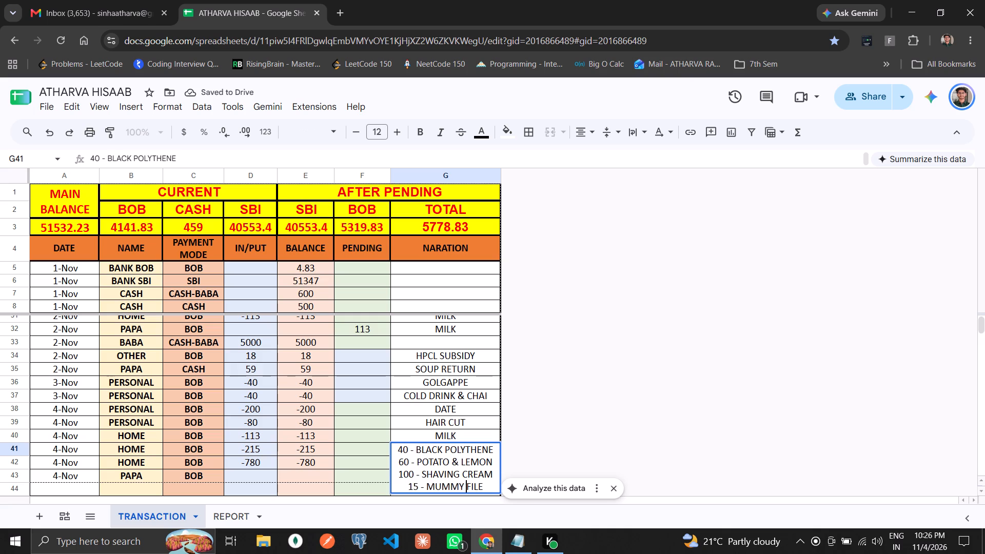
{"action": "key", "text": "Return"}
Enter MEDICINE as the narration for the 4-Nov HOME entry in row 42.
{"action": "key", "text": "Down"}
{"action": "key", "text": "Up"}
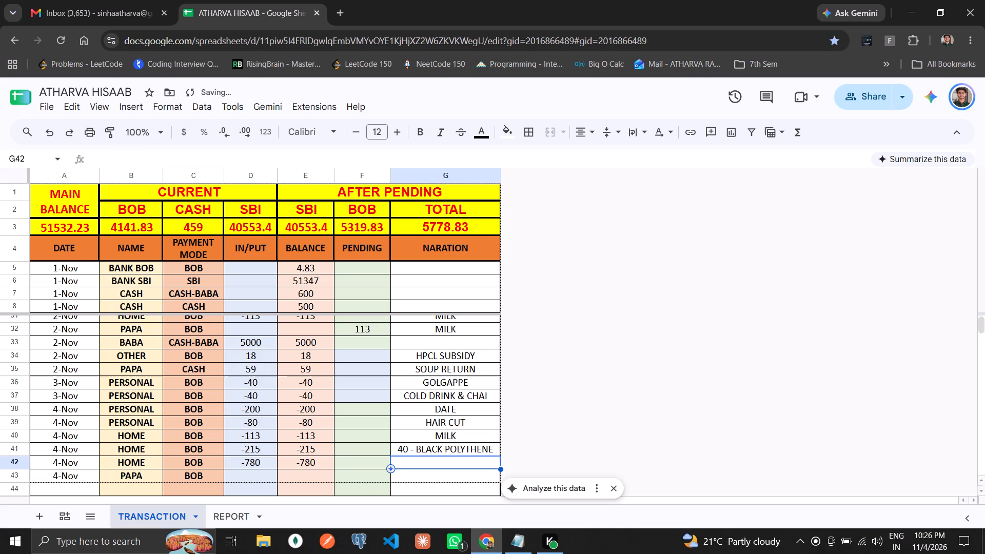
{"action": "type", "text": "MEDICINE"}
{"action": "key", "text": "Return"}
Check the sum of the IN/PUT amounts of the 4-Nov HOME entries in rows 40 to 42.
{"action": "key", "text": "Left"}
{"action": "key", "text": "Left"}
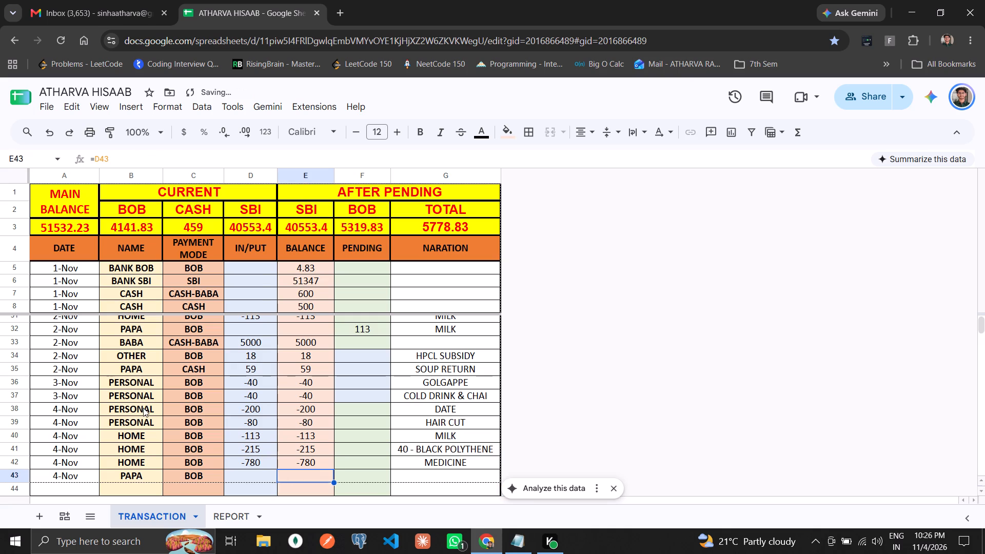
{"action": "key", "text": "Up"}
{"action": "key", "text": "Up"}
{"action": "key", "text": "Up"}
{"action": "key", "text": "Left"}
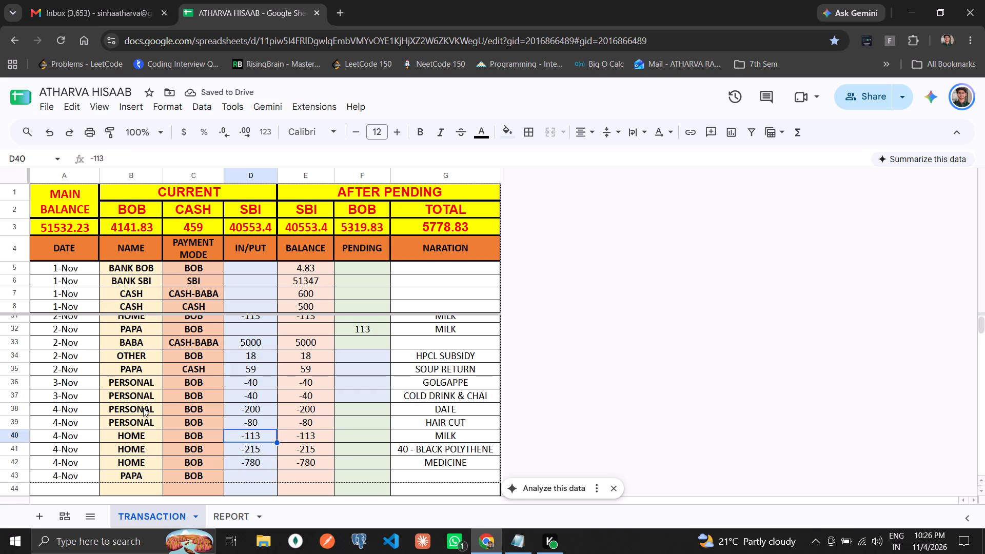
{"action": "key", "text": "shift+Down"}
{"action": "key", "text": "shift+Down"}
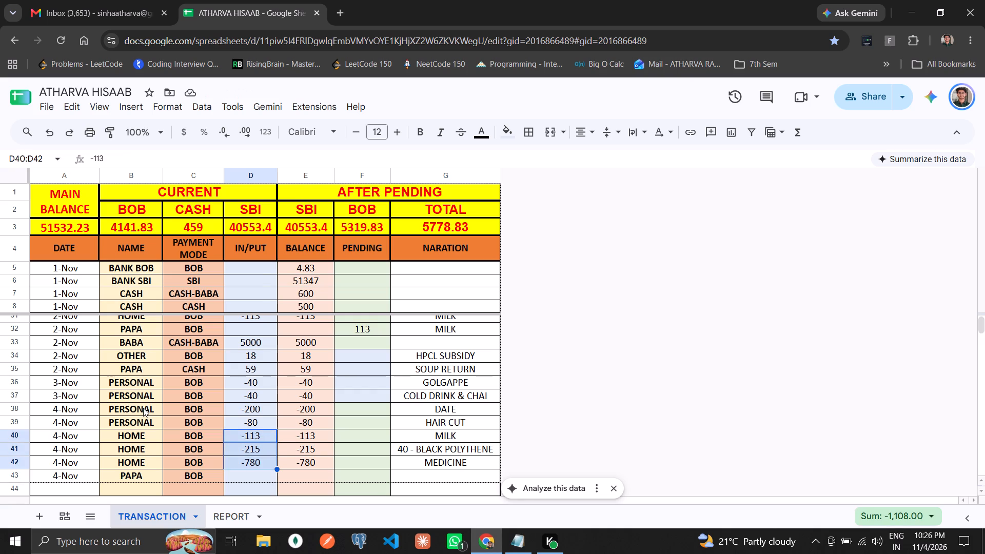
Start a formula in PAPA's 4-Nov pending cell F43 that references the HOME amounts D40:D42.
{"action": "left_click", "coordinate": [368, 474]}
{"action": "key", "text": "equal"}
{"action": "key", "text": "Up"}
{"action": "key", "text": "Up"}
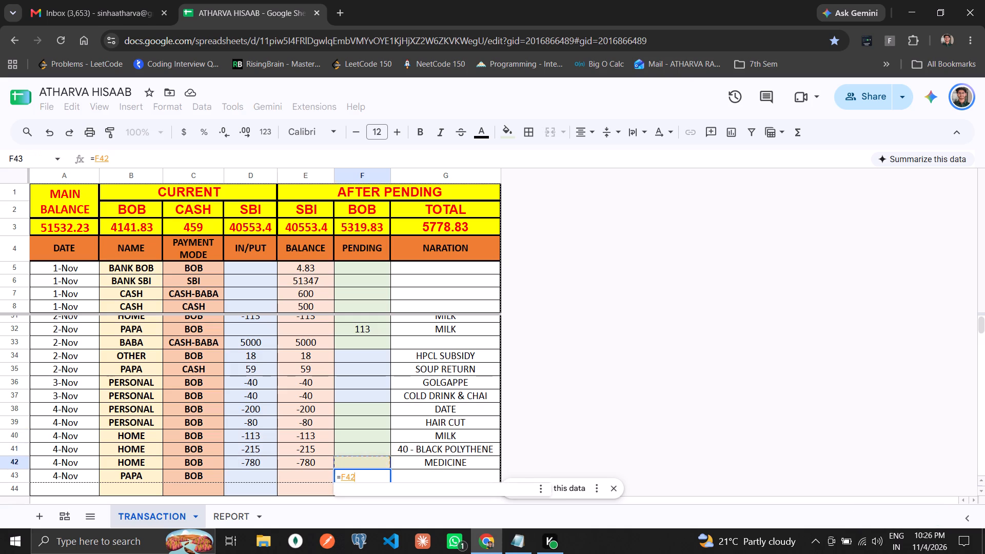
{"action": "key", "text": "Up"}
{"action": "key", "text": "Left"}
{"action": "key", "text": "Left"}
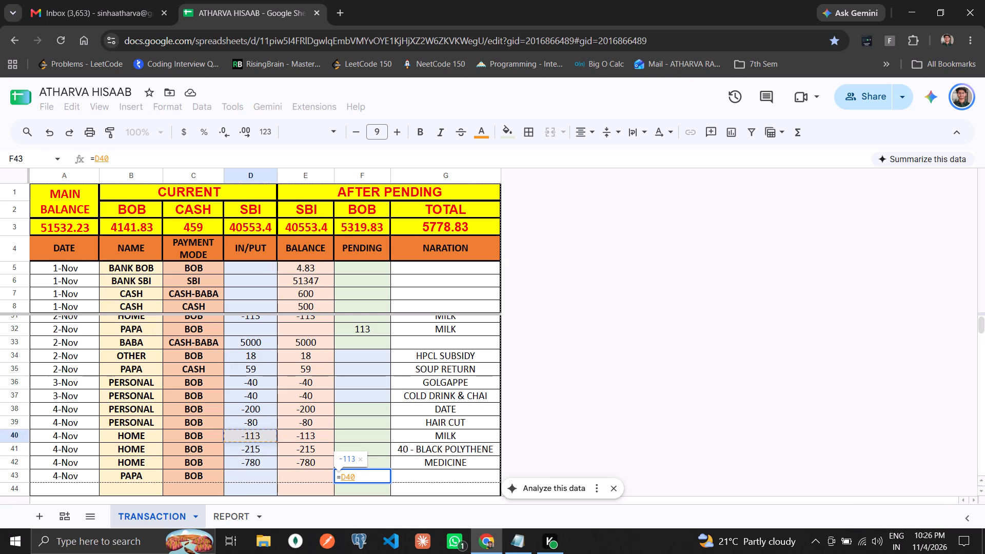
{"action": "key", "text": "shift+Down"}
{"action": "key", "text": "shift+Down"}
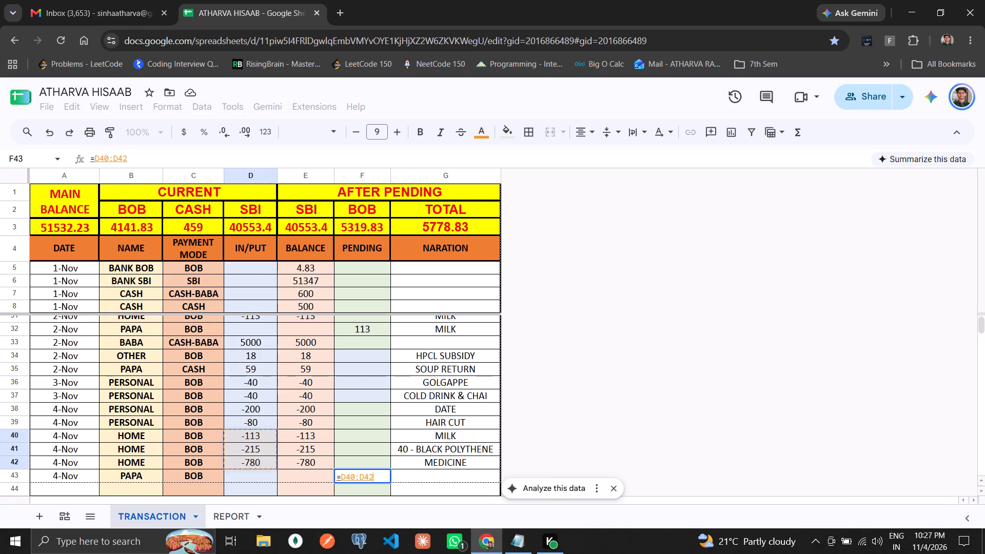
Wrap the D40:D42 reference in a negative sum so that F43 holds =-SUM(D40:D42), and finish the cell.
{"action": "key", "text": "shift+underscore"}
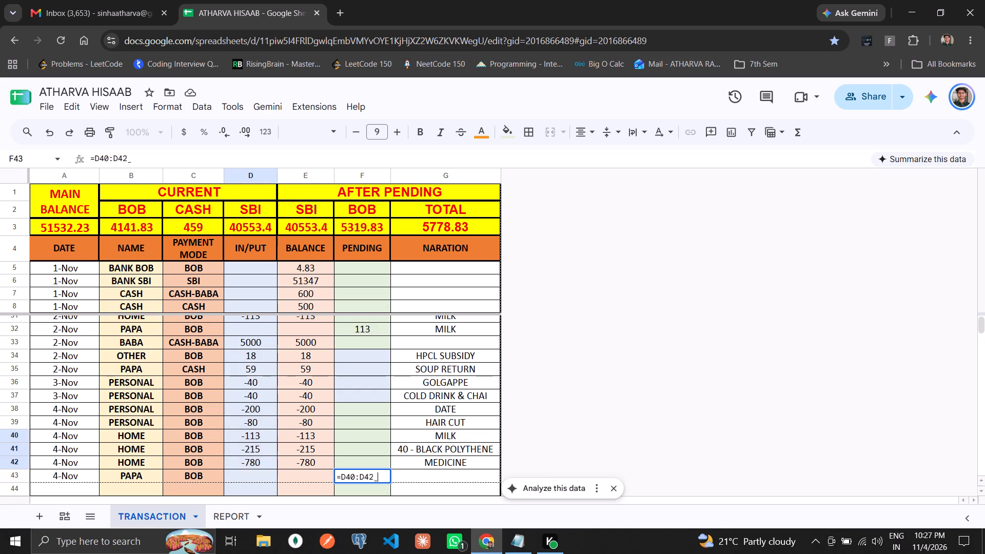
{"action": "key", "text": "BackSpace"}
{"action": "key", "text": "shift+parenright"}
{"action": "key", "text": "Left"}
{"action": "key", "text": "Left"}
{"action": "key", "text": "Left"}
{"action": "key", "text": "Left"}
{"action": "key", "text": "Left"}
{"action": "key", "text": "Left"}
{"action": "key", "text": "Left"}
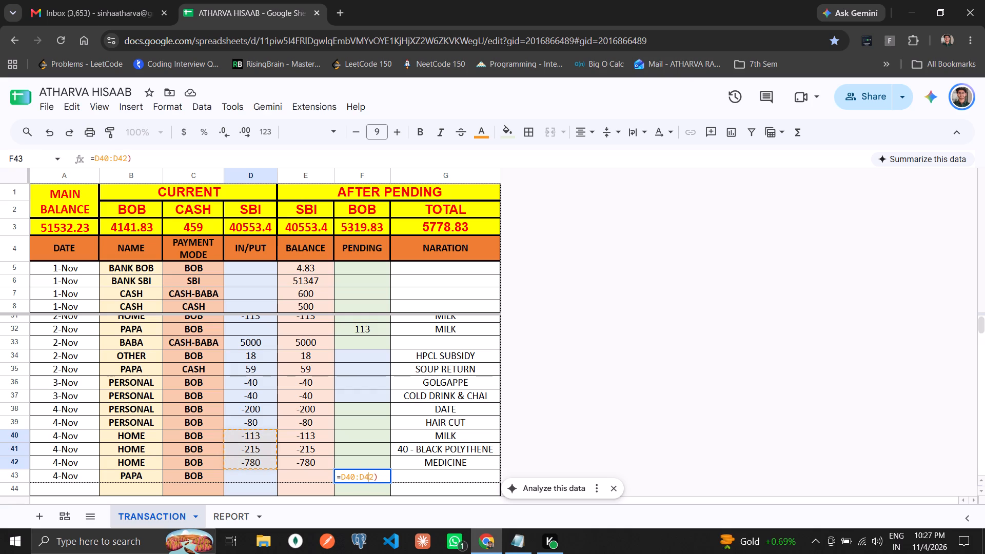
{"action": "key", "text": "Left"}
{"action": "type", "text": "-("}
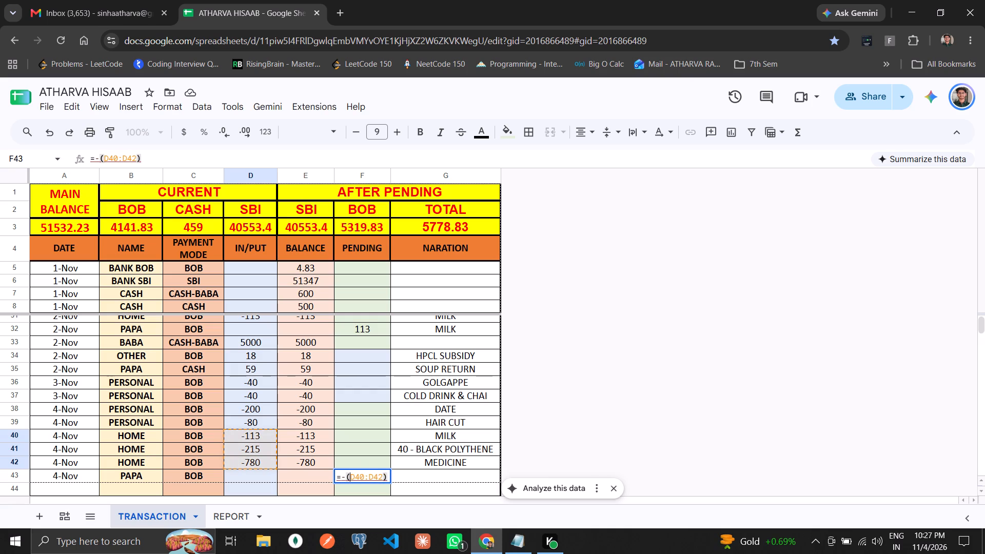
{"action": "key", "text": "Left"}
{"action": "type", "text": "sum"}
{"action": "key", "text": "Return"}
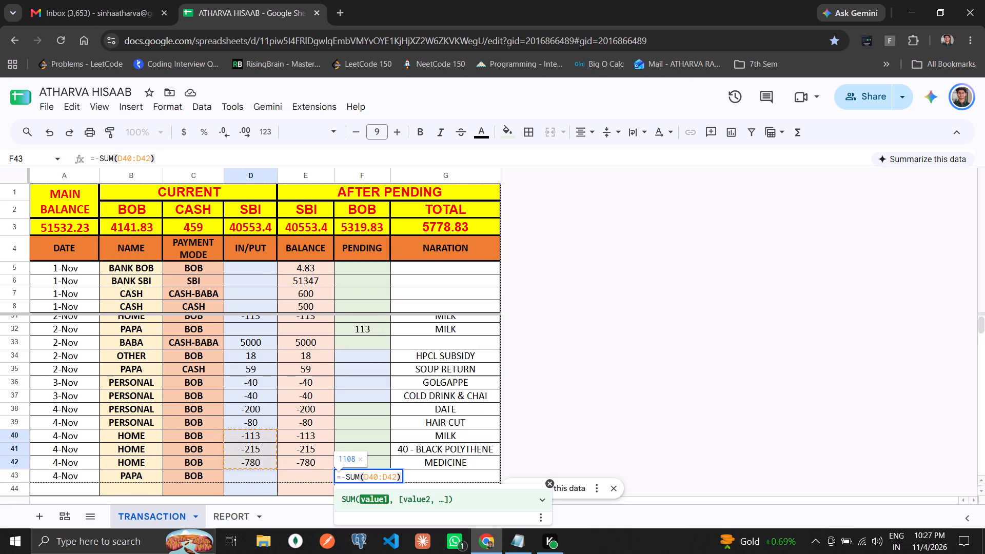
{"action": "key", "text": "Return"}
Enter PENDING ON 4 NOV as the narration for PAPA's 4-Nov entry in row 43.
{"action": "key", "text": "Up"}
{"action": "key", "text": "Right"}
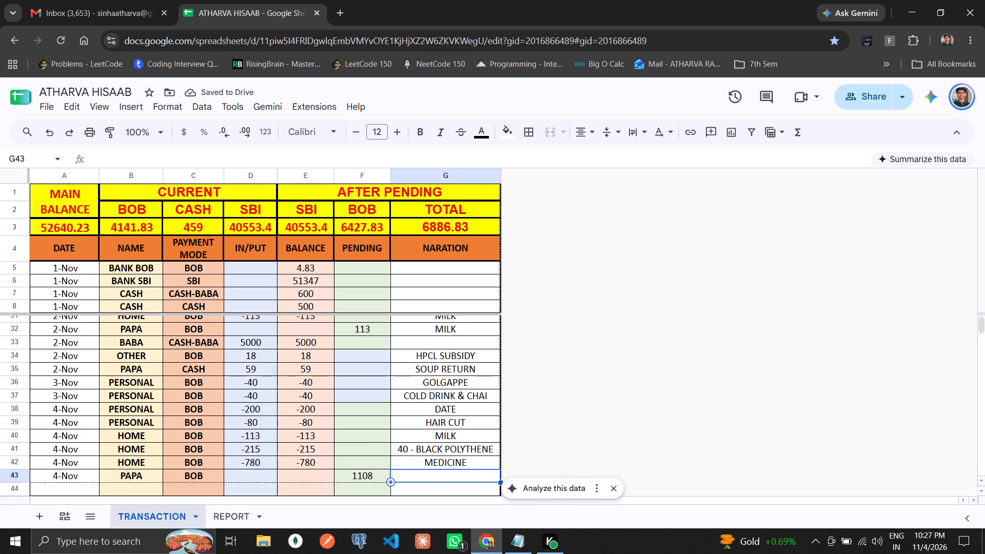
{"action": "key", "text": "Up"}
{"action": "key", "text": "Up"}
{"action": "key", "text": "Down"}
{"action": "key", "text": "Down"}
{"action": "type", "text": "PEDN"}
{"action": "key", "text": "BackSpace"}
{"action": "key", "text": "BackSpace"}
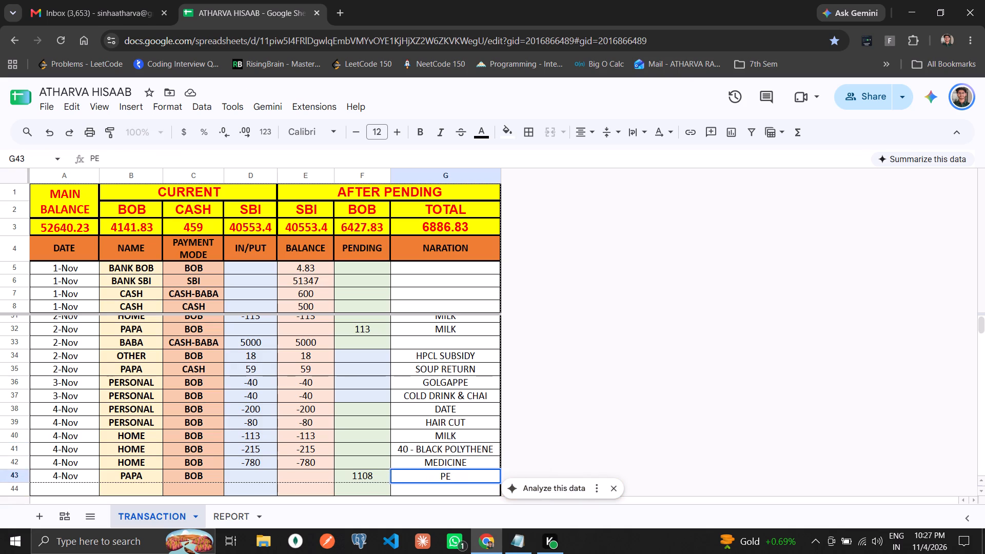
{"action": "type", "text": "NDING ON 4 NOV"}
{"action": "key", "text": "Return"}
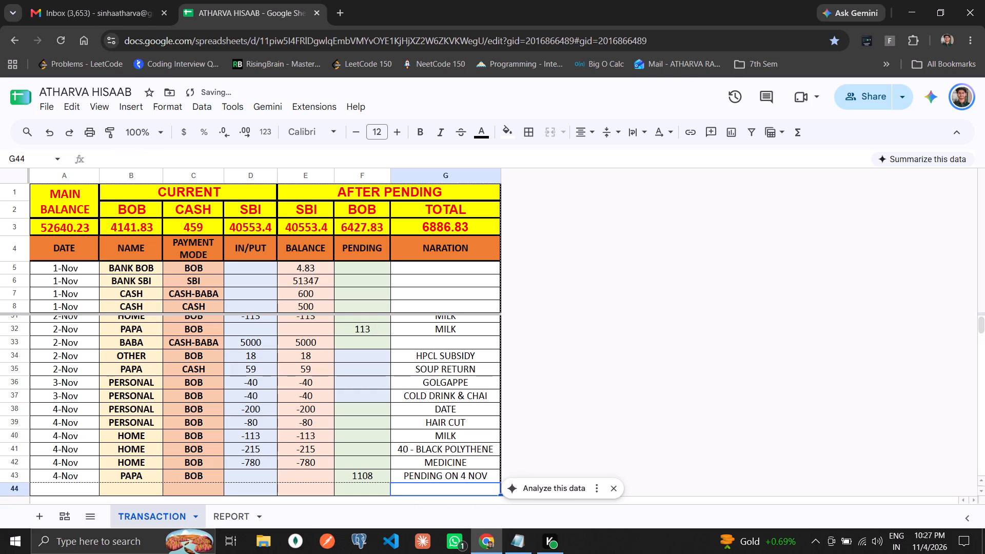
Extend the narration of PAPA's 2-Nov entry in row 32 to MILK ON 3 NOV.
{"action": "key", "text": "Up"}
{"action": "key", "text": "Up"}
{"action": "key", "text": "Up"}
{"action": "key", "text": "Up"}
{"action": "key", "text": "Up"}
{"action": "key", "text": "Up"}
{"action": "key", "text": "Up"}
{"action": "key", "text": "Up"}
{"action": "key", "text": "Up"}
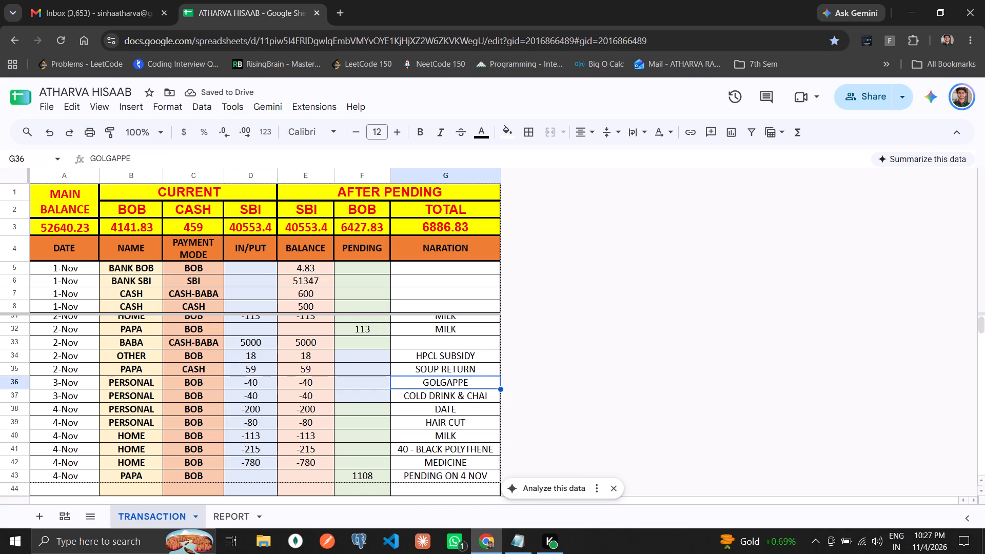
{"action": "key", "text": "Up"}
{"action": "key", "text": "Up"}
{"action": "key", "text": "Up"}
{"action": "key", "text": "F2"}
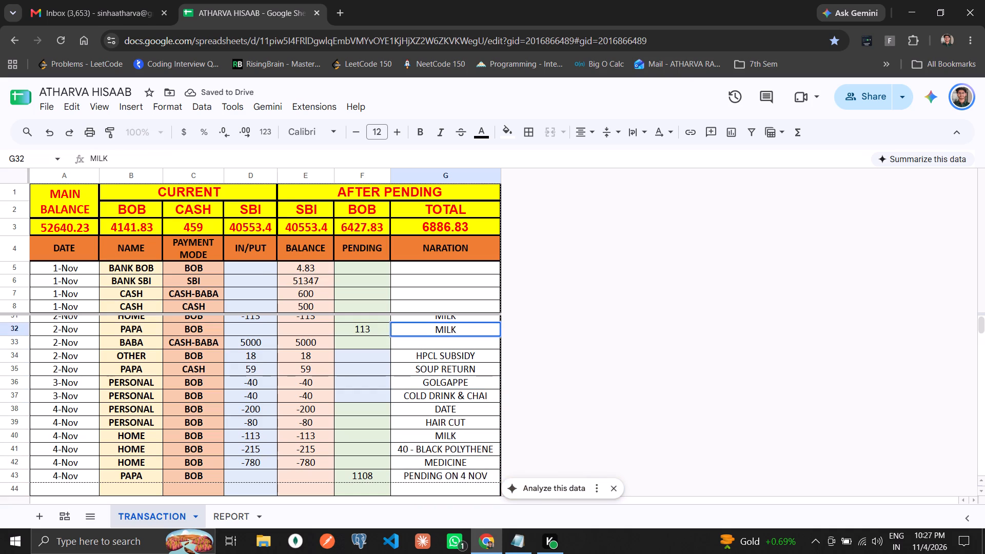
{"action": "key", "text": "space"}
{"action": "type", "text": "ON 3 NOV"}
{"action": "key", "text": "Return"}
{"action": "key", "text": "Escape"}
{"action": "key", "text": "Up"}
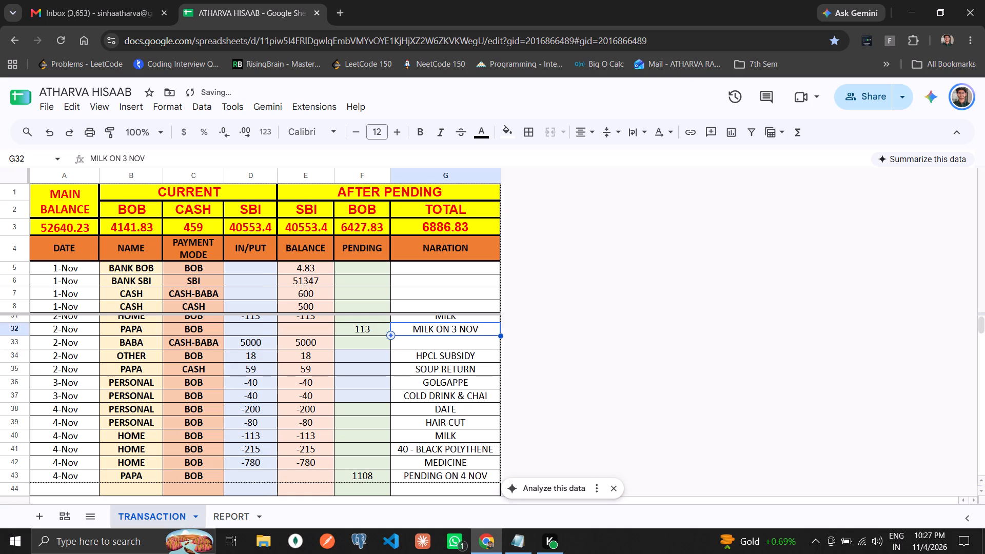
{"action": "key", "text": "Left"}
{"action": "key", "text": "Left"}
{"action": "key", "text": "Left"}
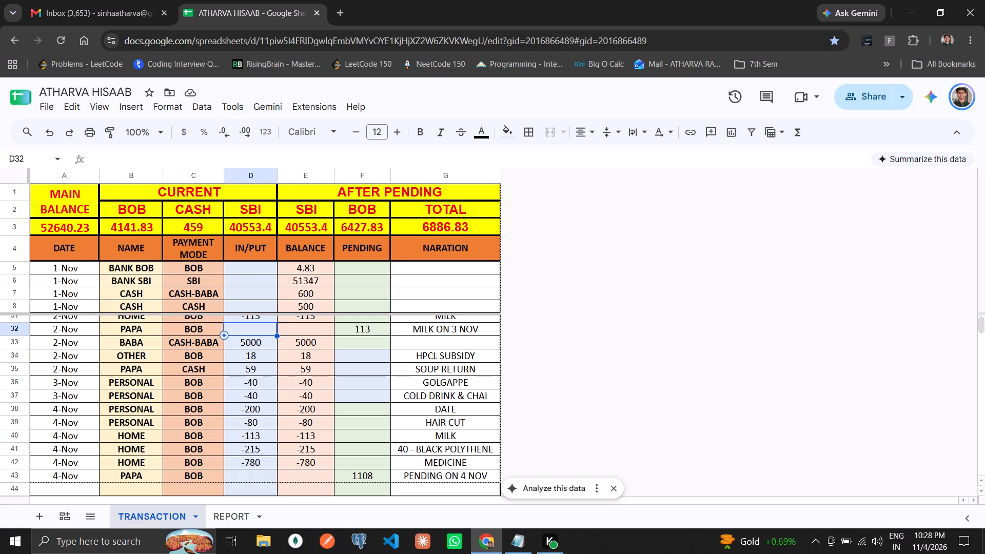
Insert the line 113 - MILK above PENDING ON 4 NOV in row 43's narration.
{"action": "left_click", "coordinate": [426, 476]}
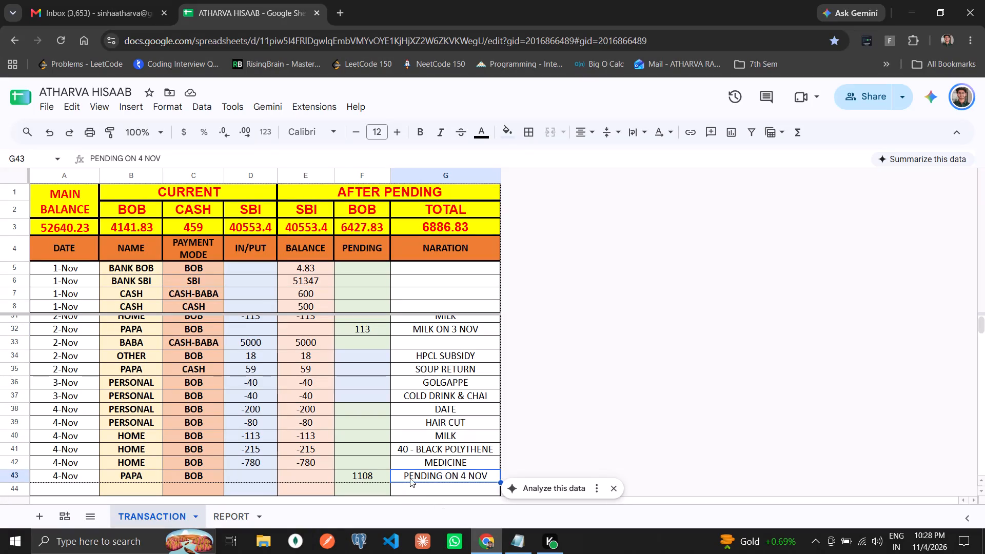
{"action": "key", "text": "F2"}
{"action": "left_click", "coordinate": [405, 478]}
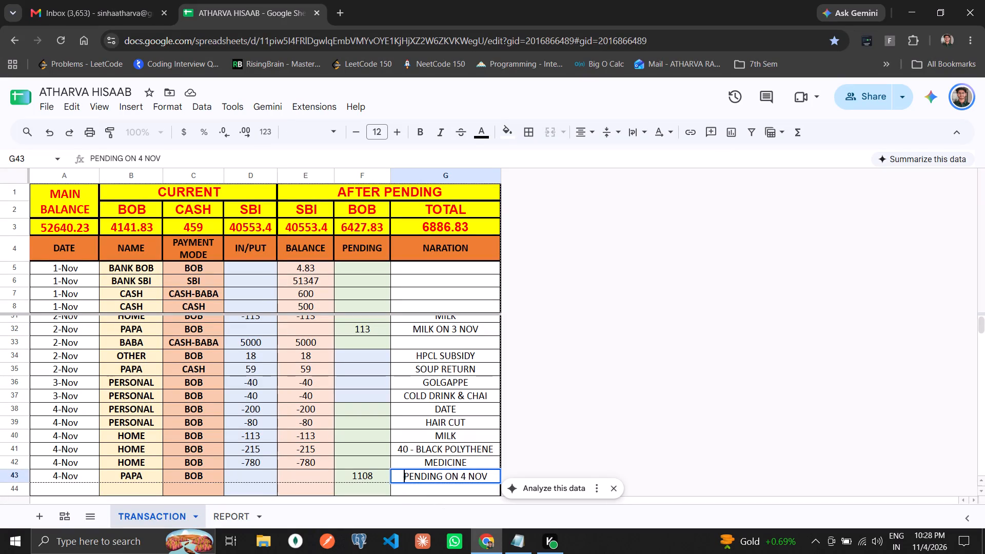
{"action": "type", "text": "113 - MILK"}
{"action": "key", "text": "alt+Return"}
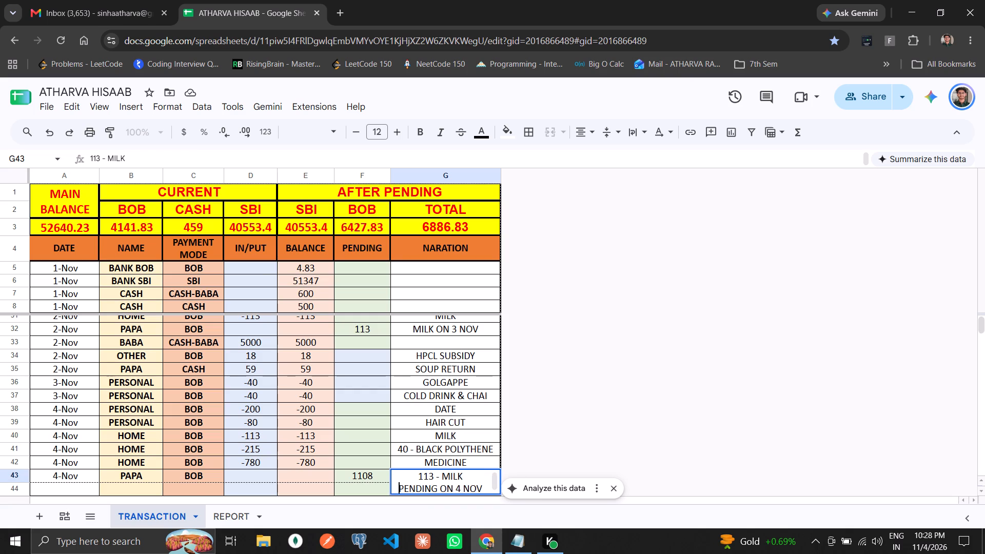
Copy row 41's full narration and paste it on a new line below 113 - MILK in row 43's narration.
{"action": "left_click", "coordinate": [416, 446]}
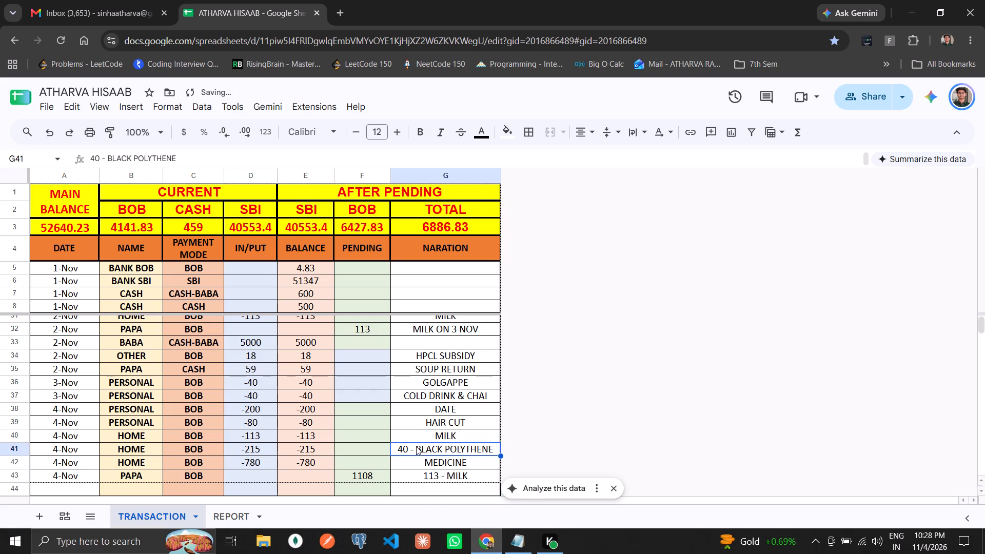
{"action": "key", "text": "ctrl+c"}
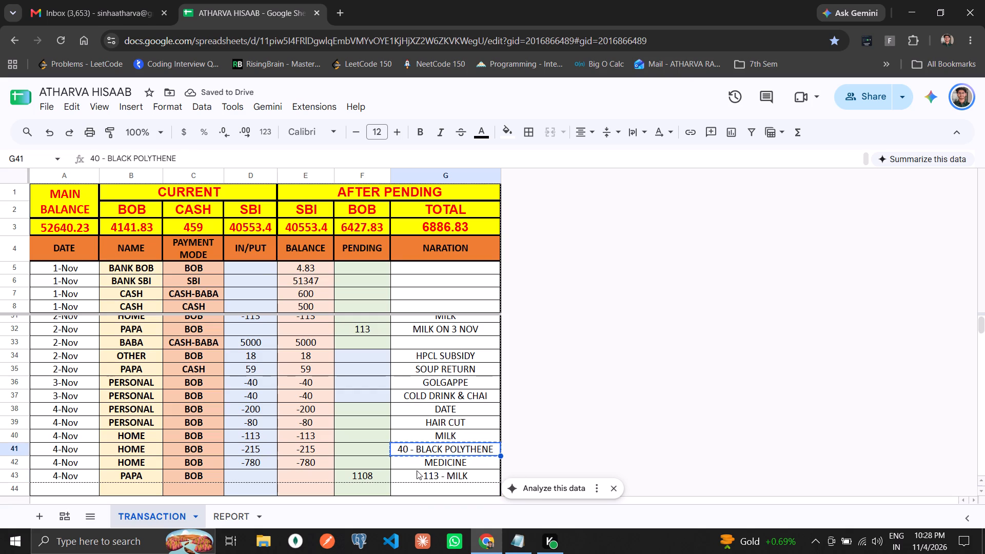
{"action": "double_click", "coordinate": [417, 470]}
{"action": "double_click", "coordinate": [420, 476]}
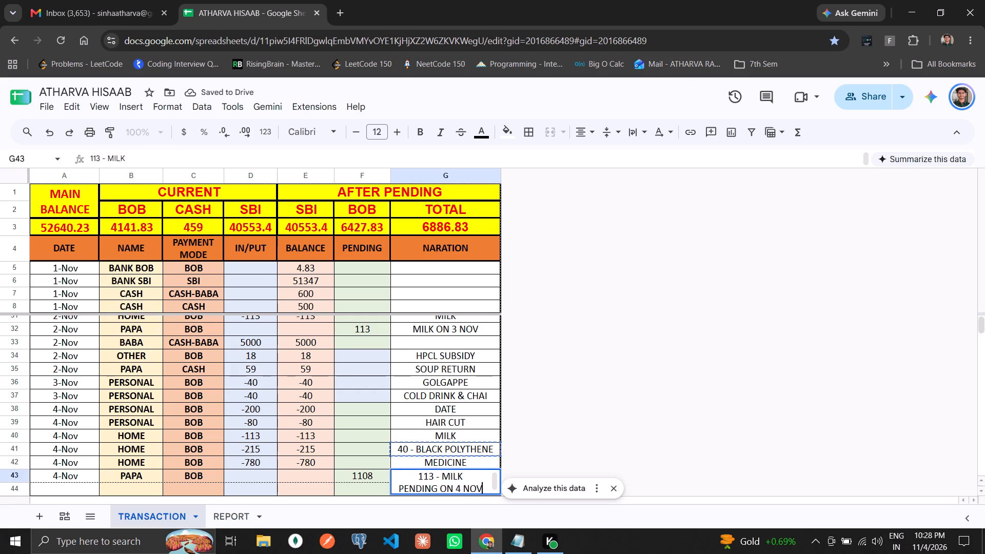
{"action": "left_click", "coordinate": [470, 472]}
{"action": "key", "text": "alt+Return"}
{"action": "key", "text": "ctrl+v"}
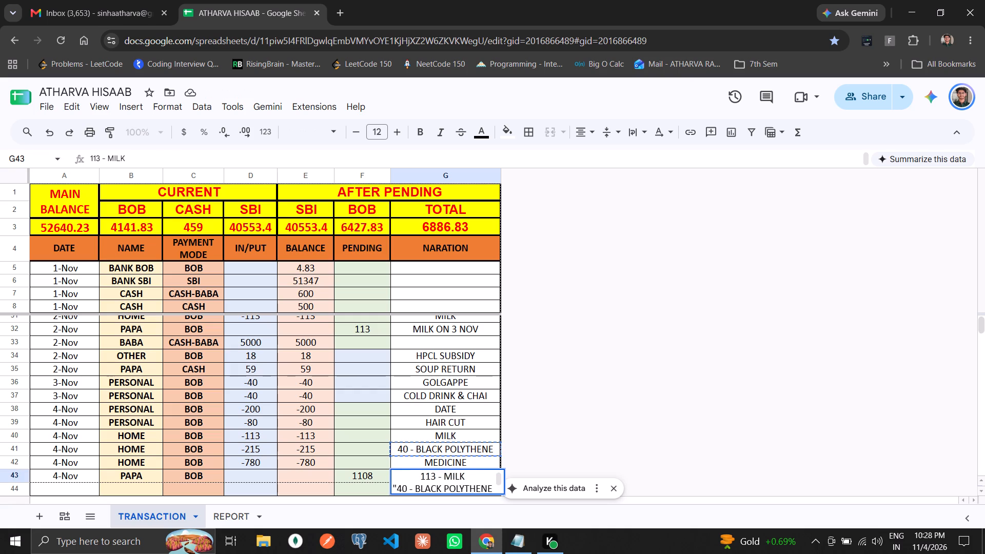
Remove the quotation marks before 40 - BLACK POLYTHENE and after 15 - MUMMY FILE in row 43's narration.
{"action": "left_click", "coordinate": [398, 488]}
{"action": "key", "text": "BackSpace"}
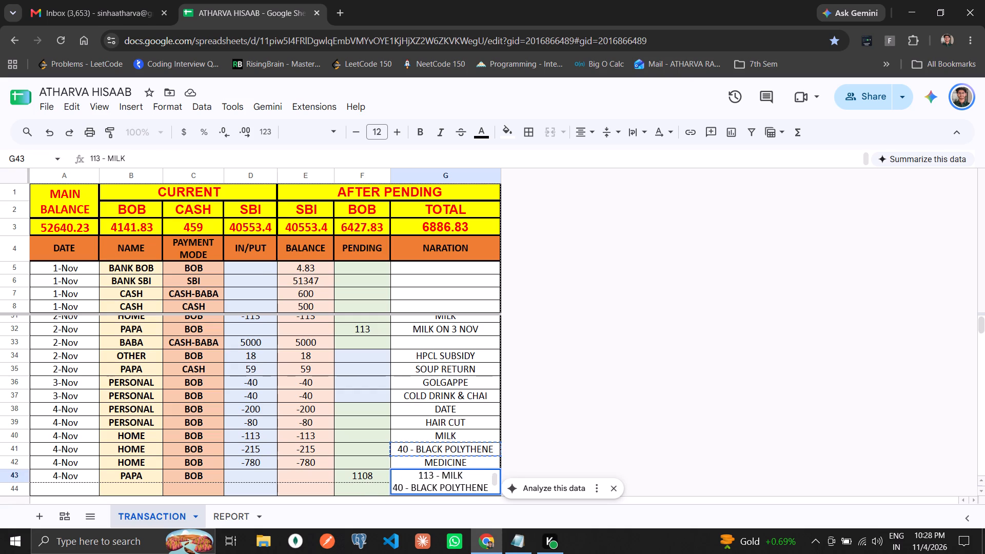
{"action": "key", "text": "Down"}
{"action": "key", "text": "Down"}
{"action": "key", "text": "Down"}
{"action": "key", "text": "Down"}
{"action": "key", "text": "Left"}
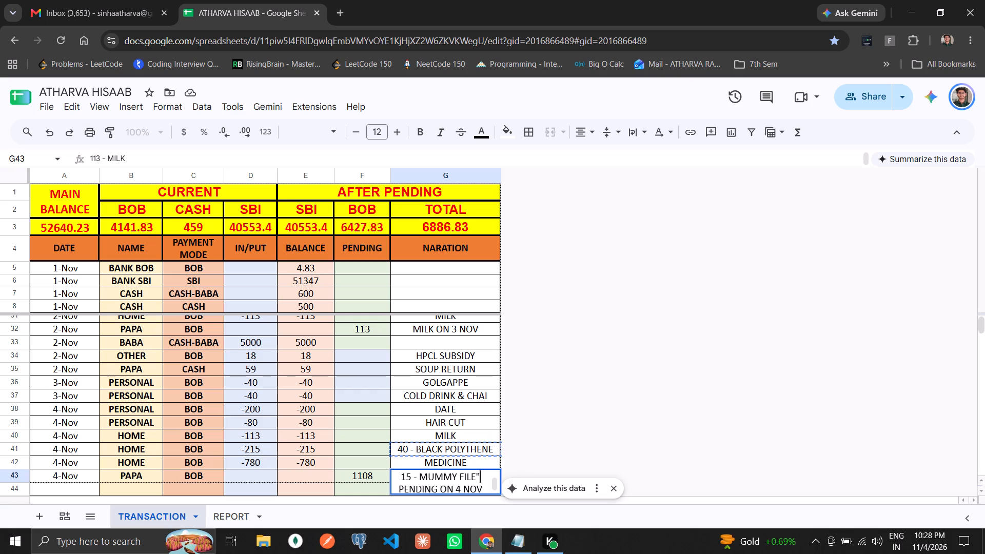
{"action": "key", "text": "BackSpace"}
Add the line 780 - MEDICINE below 15 - MUMMY FILE in row 43's narration and finish the cell.
{"action": "key", "text": "Down"}
{"action": "key", "text": "Up"}
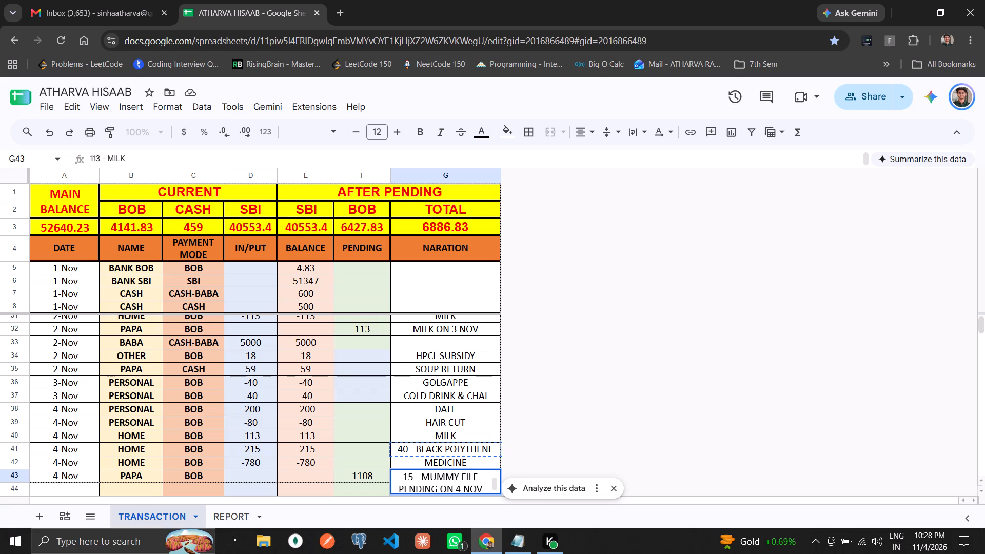
{"action": "key", "text": "alt+Return"}
{"action": "type", "text": "780 - MEDIN"}
{"action": "key", "text": "BackSpace"}
{"action": "type", "text": "CINE"}
{"action": "key", "text": "Return"}
{"action": "key", "text": "Up"}
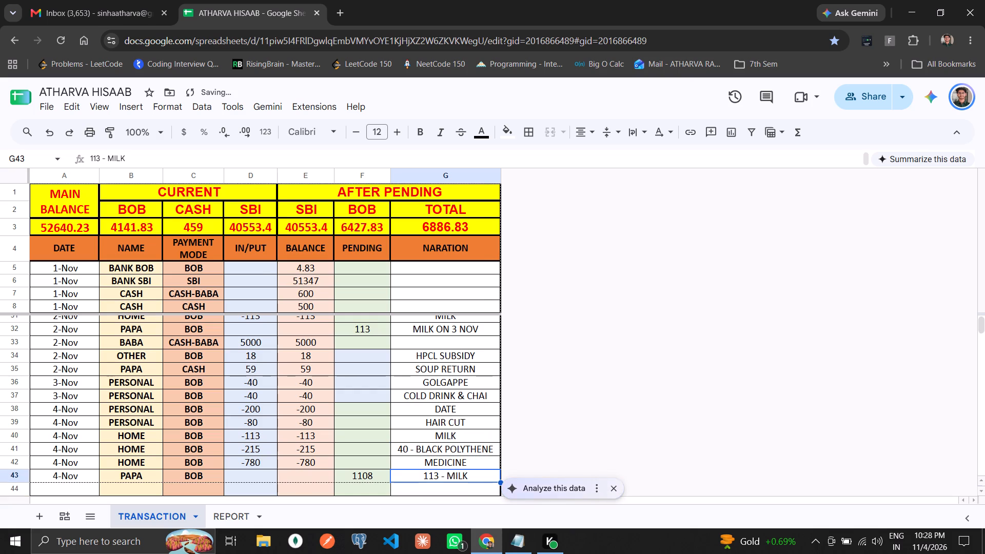
Fit row 43's height to its multi-line narration.
{"action": "double_click", "coordinate": [501, 483]}
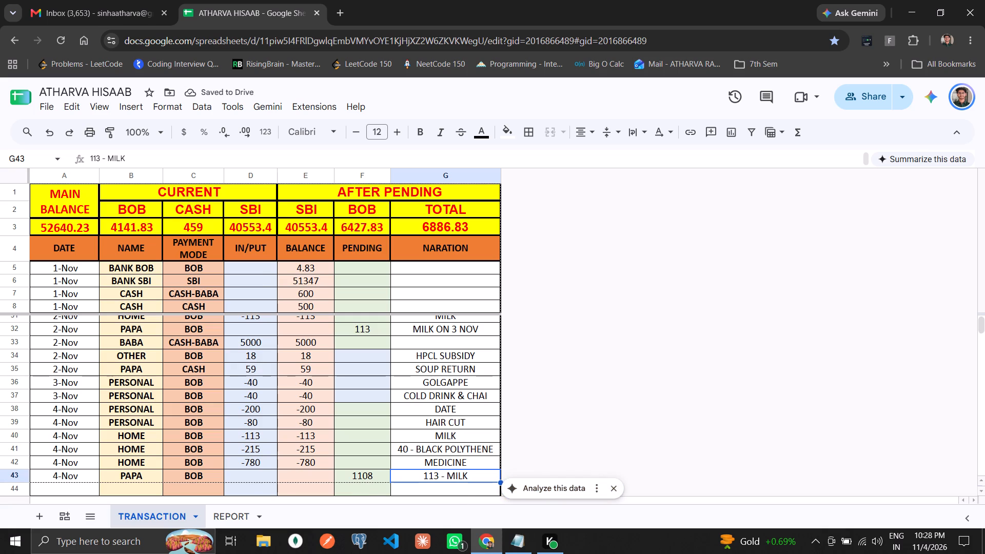
{"action": "left_click", "coordinate": [187, 492]}
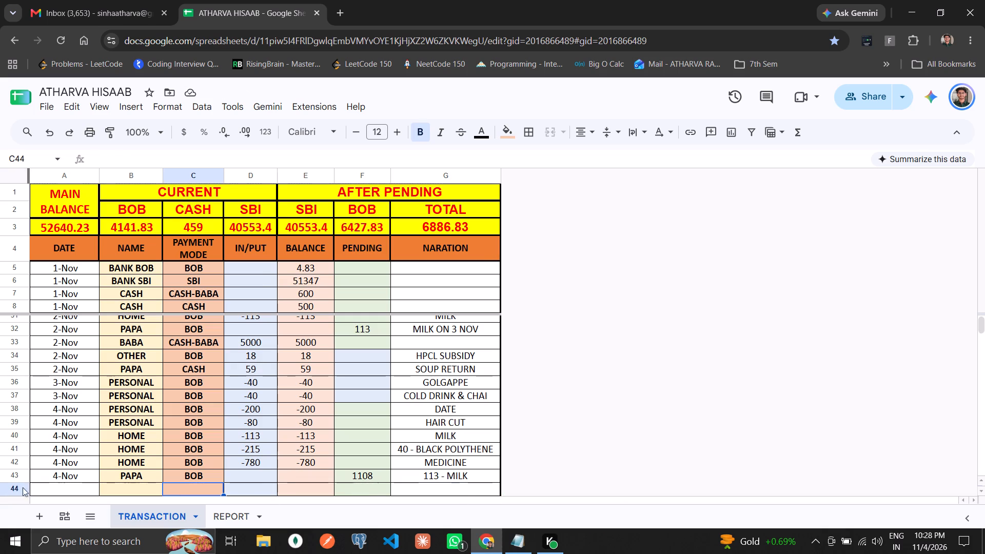
{"action": "left_click", "coordinate": [15, 484]}
{"action": "double_click", "coordinate": [15, 484]}
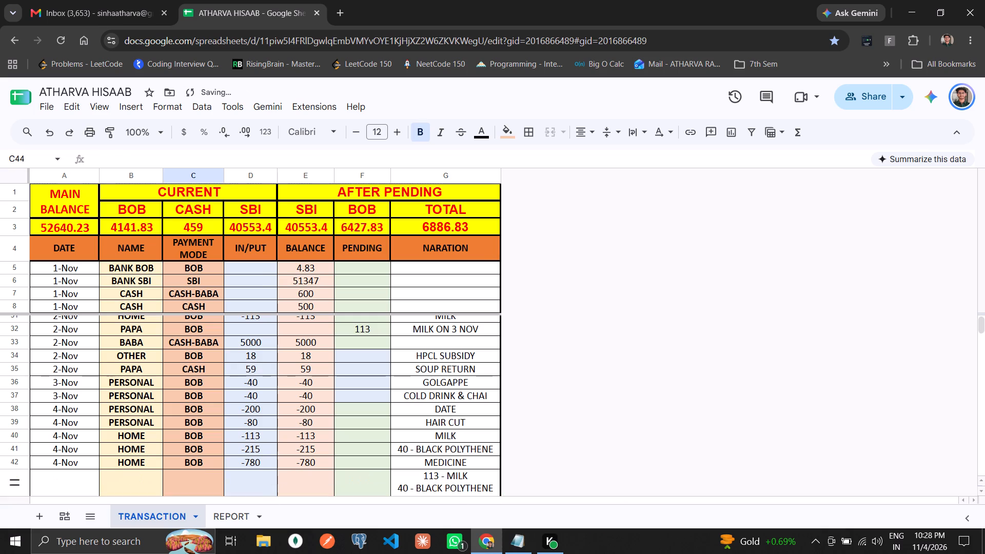
Select PAPA's 4-Nov pending amount in row 43 and save the spreadsheet.
{"action": "left_click", "coordinate": [429, 421]}
{"action": "key", "text": "Left"}
{"action": "key", "text": "Down"}
{"action": "key", "text": "Down"}
{"action": "key", "text": "Down"}
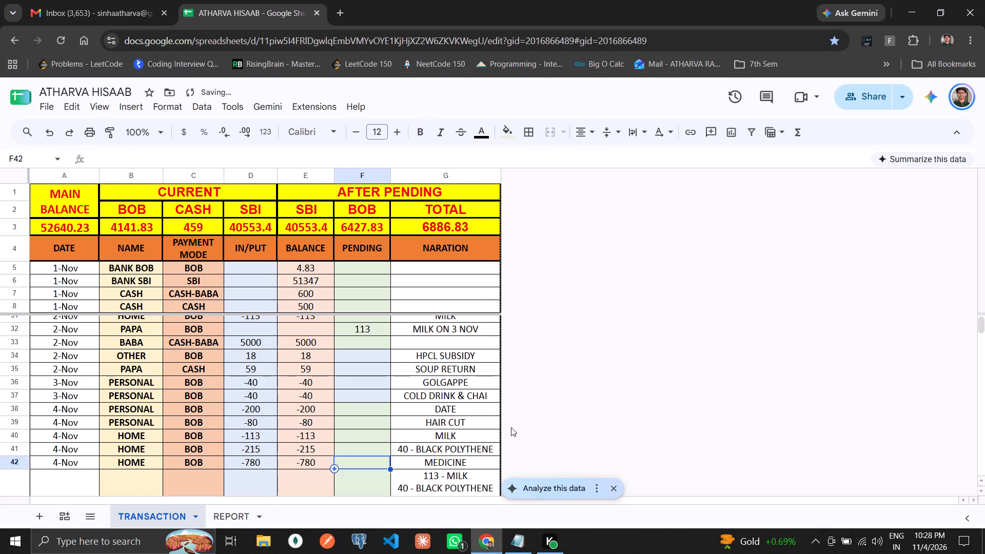
{"action": "key", "text": "Down"}
{"action": "key", "text": "Down"}
{"action": "key", "text": "ctrl+s"}
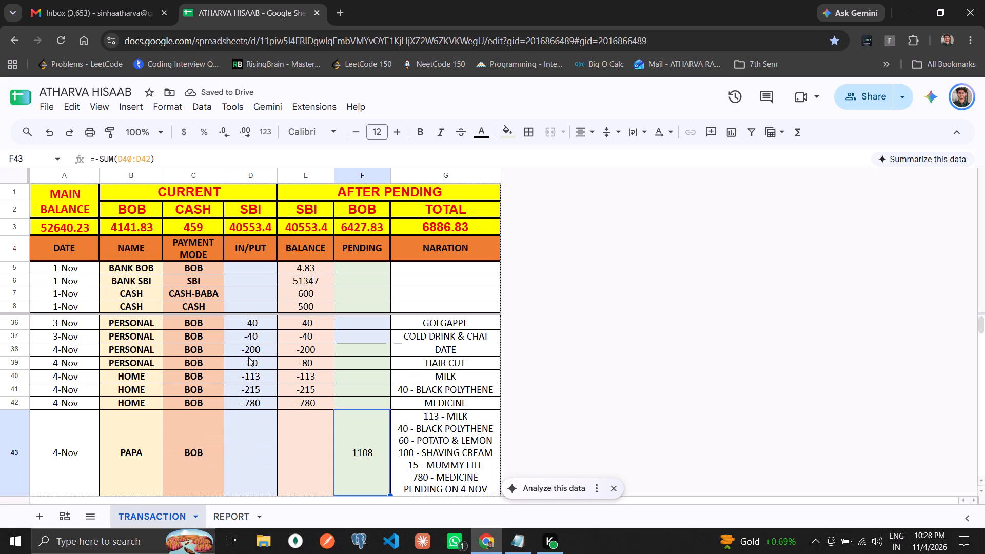
Recheck the sum of the IN/PUT amounts of the 4-Nov HOME entries in rows 40 to 42.
{"action": "left_click", "coordinate": [248, 357]}
{"action": "key", "text": "shift+Down"}
{"action": "key", "text": "shift+Down"}
{"action": "key", "text": "shift+Down"}
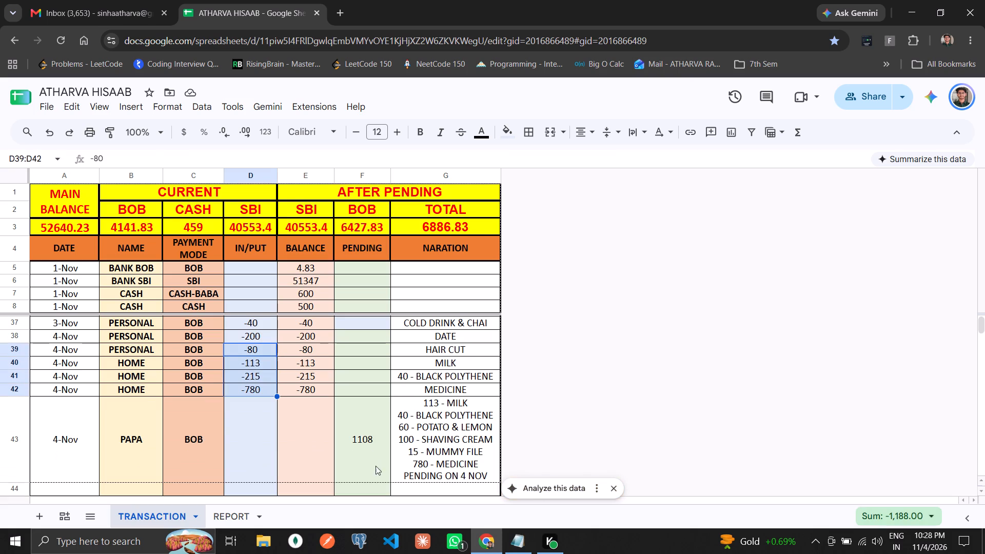
{"action": "left_click", "coordinate": [250, 362]}
{"action": "key", "text": "shift+Down"}
{"action": "key", "text": "shift+Down"}
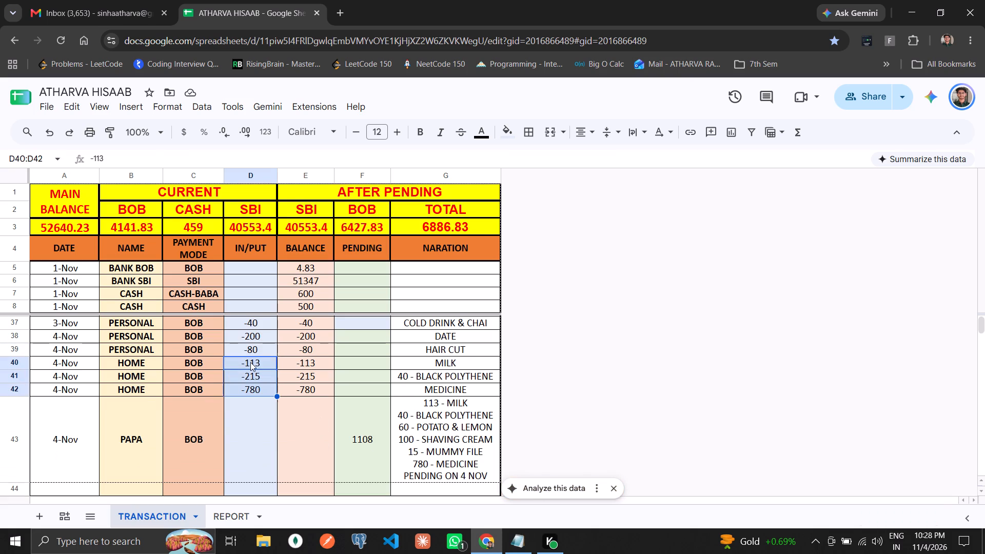
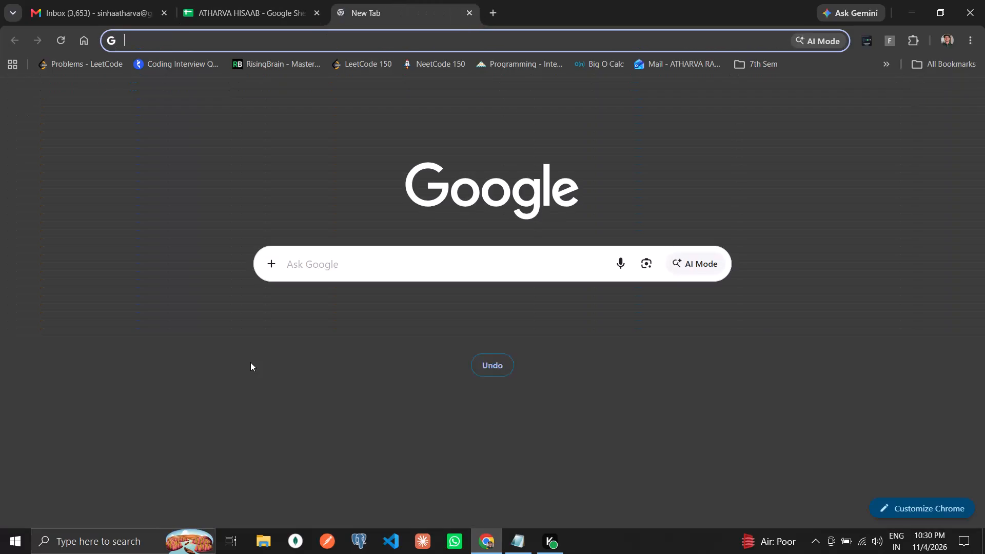
Search the web for AGENT ROUTER, open the agentrouter.org site and complete its slide access verification.
{"action": "type", "text": "AGENT ROUTER"}
{"action": "key", "text": "Return"}
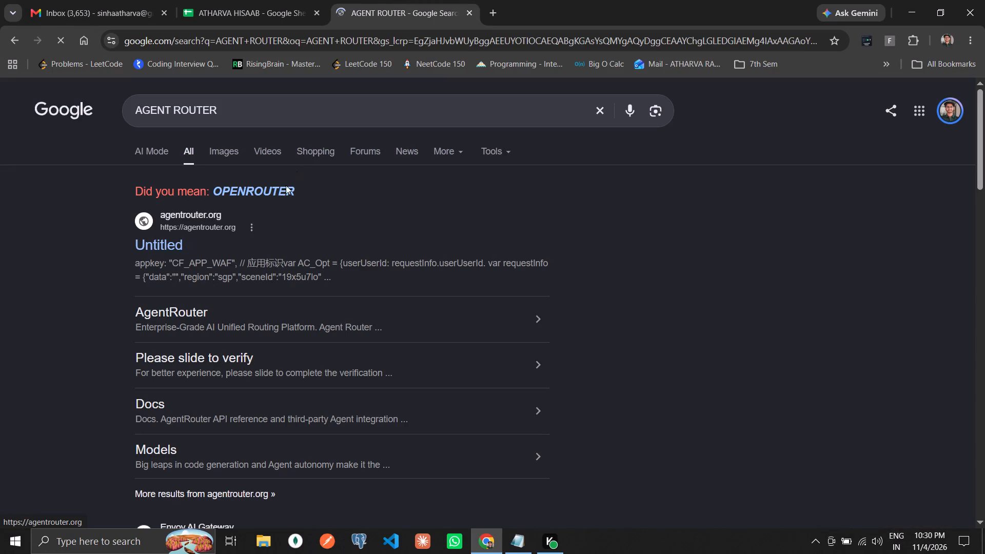
{"action": "left_click_drag", "start_coordinate": [165, 257], "coordinate": [167, 249]}
{"action": "left_click", "coordinate": [167, 249]}
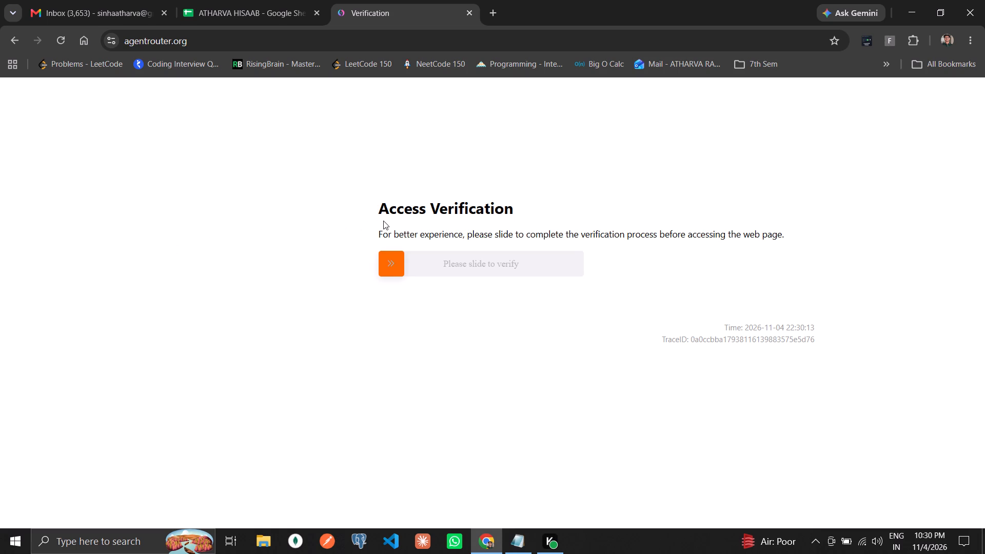
{"action": "left_click_drag", "start_coordinate": [391, 265], "coordinate": [640, 285]}
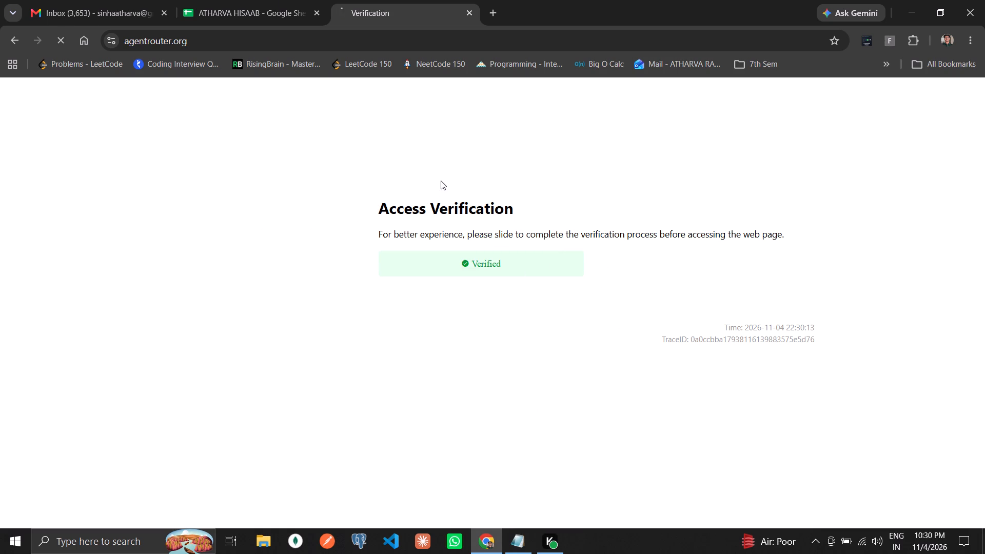
In the ATHARVA HISAAB spreadsheet's REPORT sheet, show the detail entries behind PAPA's pending sum, and delete the generated detail sheet after reviewing it.
{"action": "left_click", "coordinate": [271, 0]}
{"action": "left_click", "coordinate": [294, 439]}
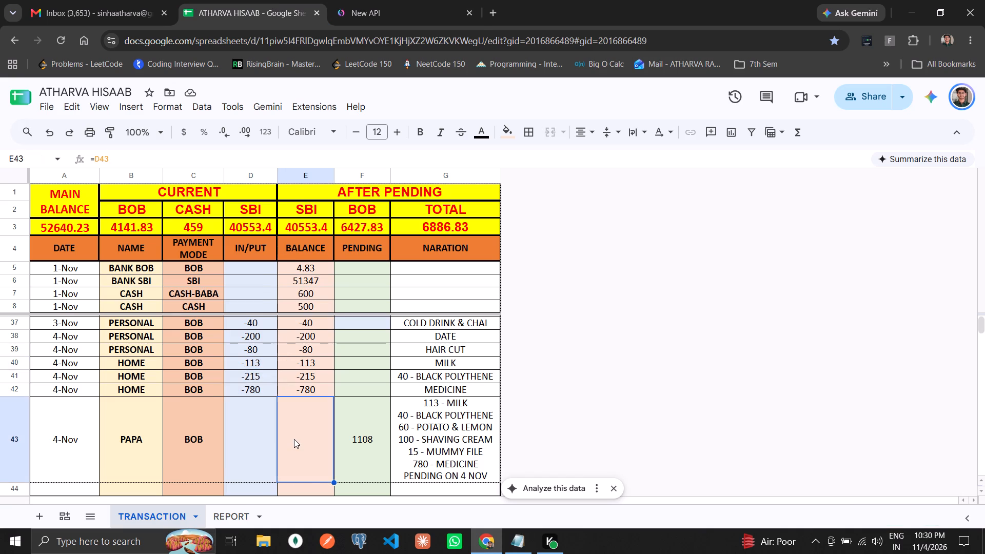
{"action": "left_click", "coordinate": [227, 515]}
{"action": "left_click", "coordinate": [153, 342]}
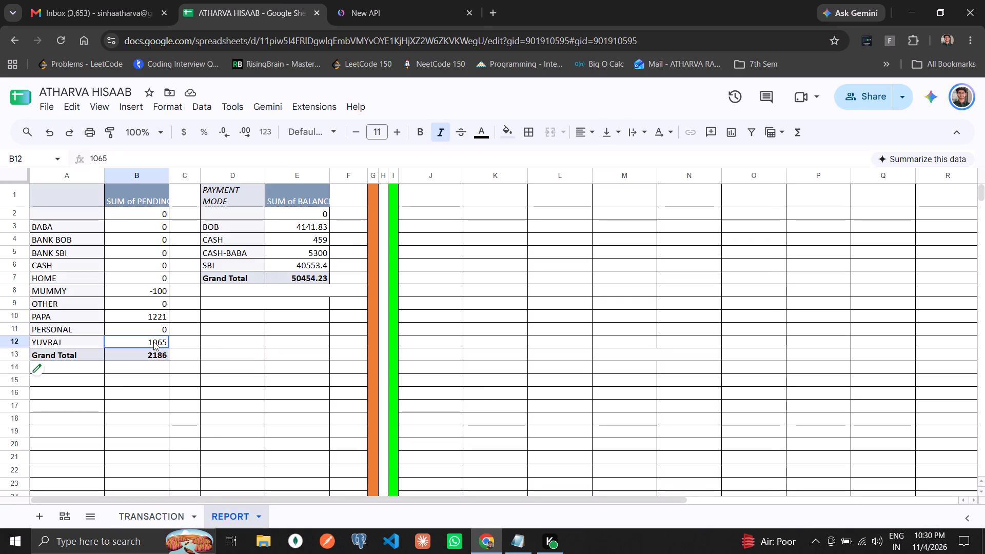
{"action": "double_click", "coordinate": [150, 315]}
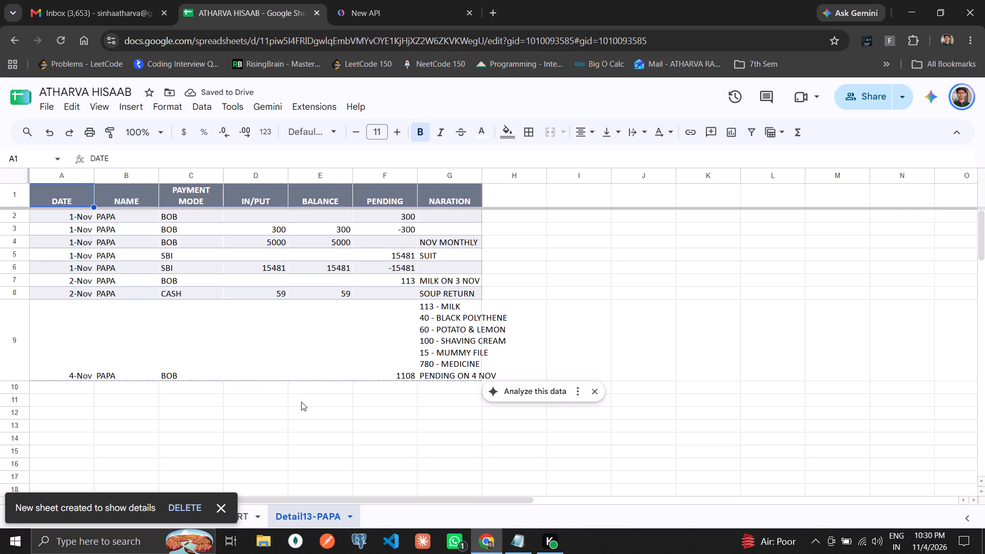
{"action": "left_click", "coordinate": [198, 508]}
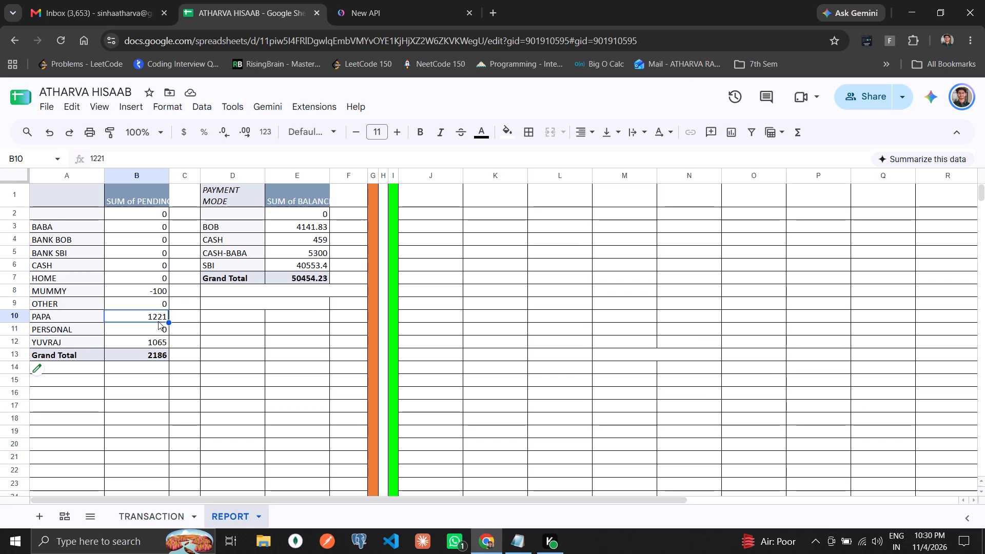
{"action": "left_click", "coordinate": [158, 321]}
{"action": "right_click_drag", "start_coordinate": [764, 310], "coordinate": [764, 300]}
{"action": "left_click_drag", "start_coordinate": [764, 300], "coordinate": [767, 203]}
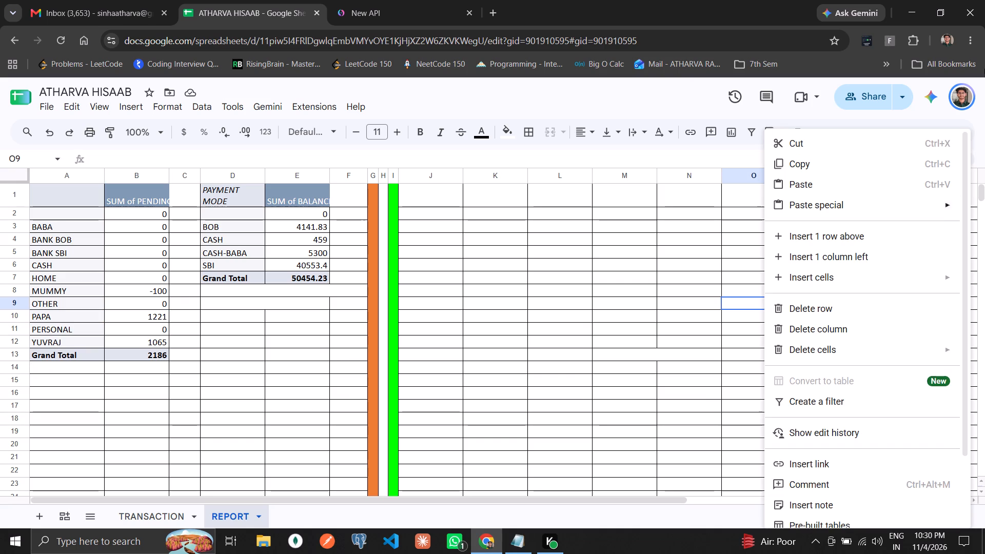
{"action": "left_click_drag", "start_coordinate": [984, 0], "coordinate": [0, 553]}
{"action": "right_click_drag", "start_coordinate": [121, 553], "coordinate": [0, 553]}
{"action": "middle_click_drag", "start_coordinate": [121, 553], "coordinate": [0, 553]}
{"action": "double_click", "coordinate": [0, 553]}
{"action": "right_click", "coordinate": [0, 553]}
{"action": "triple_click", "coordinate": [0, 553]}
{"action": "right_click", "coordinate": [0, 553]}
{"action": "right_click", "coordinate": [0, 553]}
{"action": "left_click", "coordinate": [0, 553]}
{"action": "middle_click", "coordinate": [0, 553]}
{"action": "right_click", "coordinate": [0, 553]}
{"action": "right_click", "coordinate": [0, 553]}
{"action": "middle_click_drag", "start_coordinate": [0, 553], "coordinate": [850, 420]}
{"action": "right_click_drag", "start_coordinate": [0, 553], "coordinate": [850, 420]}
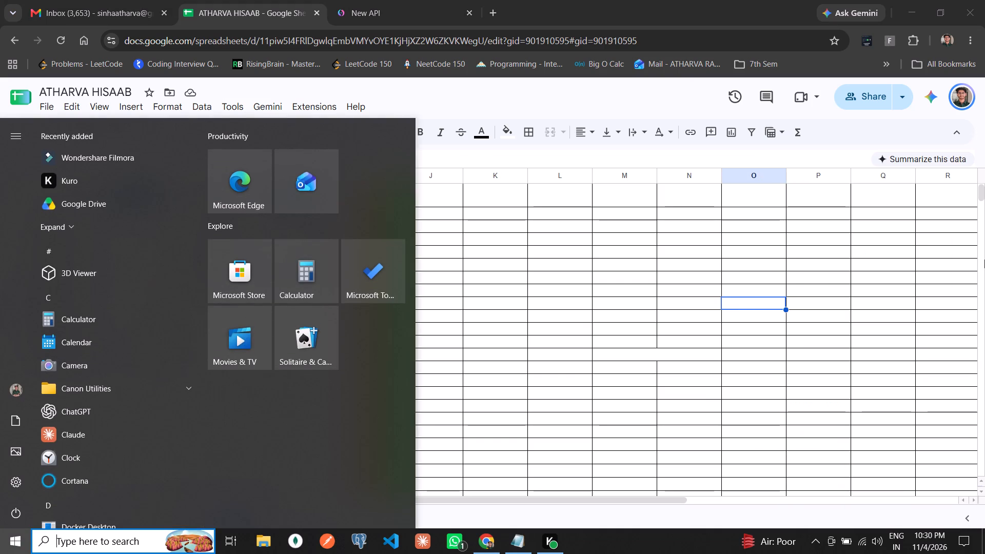
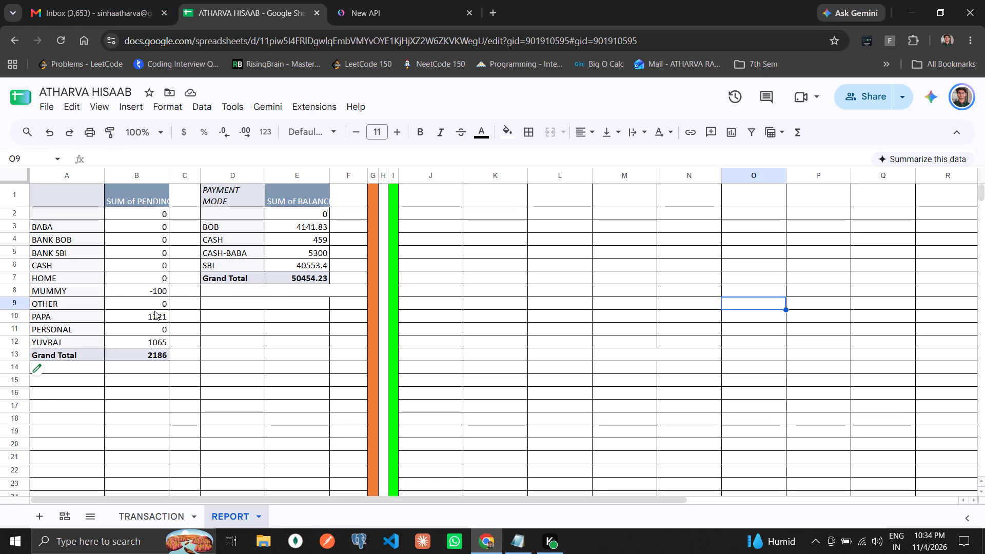
In the TRANSACTION sheet, add a 4-Nov entry in row 44 for YUVRAJ, payment mode BOB, IN/PUT 1065 and PENDING -1065.
{"action": "left_click", "coordinate": [146, 519]}
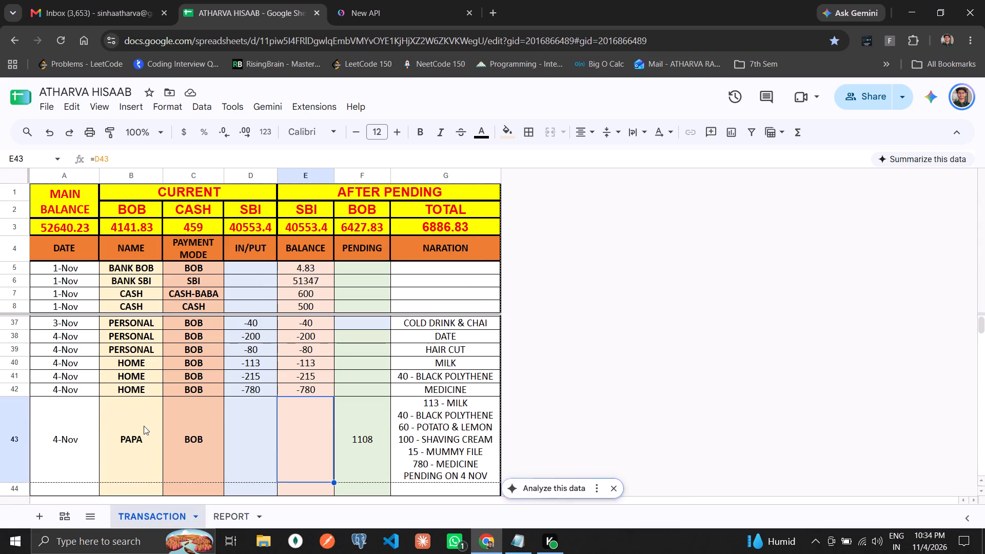
{"action": "scroll", "coordinate": [144, 426], "scroll_direction": "down", "scroll_amount": 1}
{"action": "left_click", "coordinate": [53, 427]}
{"action": "key", "text": "ctrl+d"}
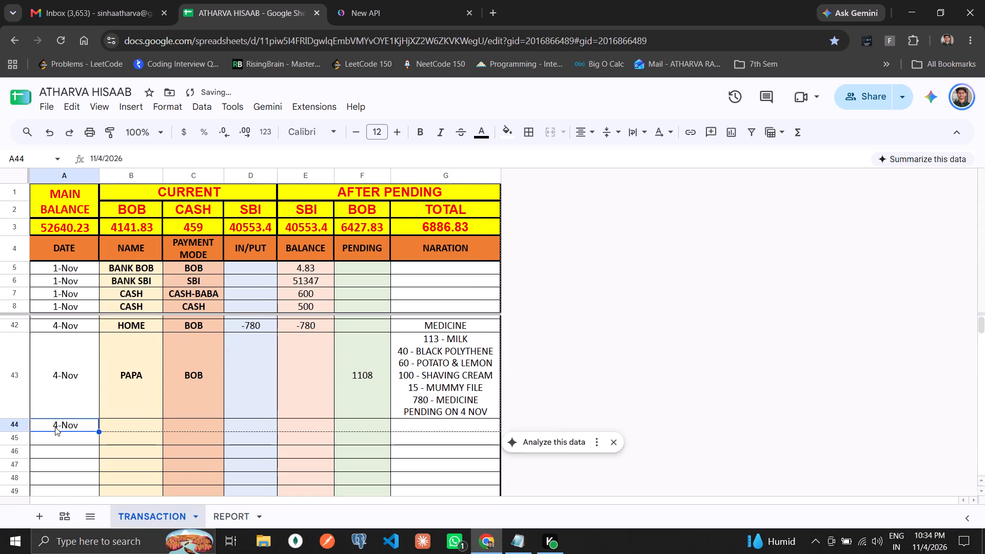
{"action": "key", "text": "Right"}
{"action": "type", "text": "YUVRAJ"}
{"action": "key", "text": "Right"}
{"action": "key", "text": "ctrl+d"}
{"action": "key", "text": "Right"}
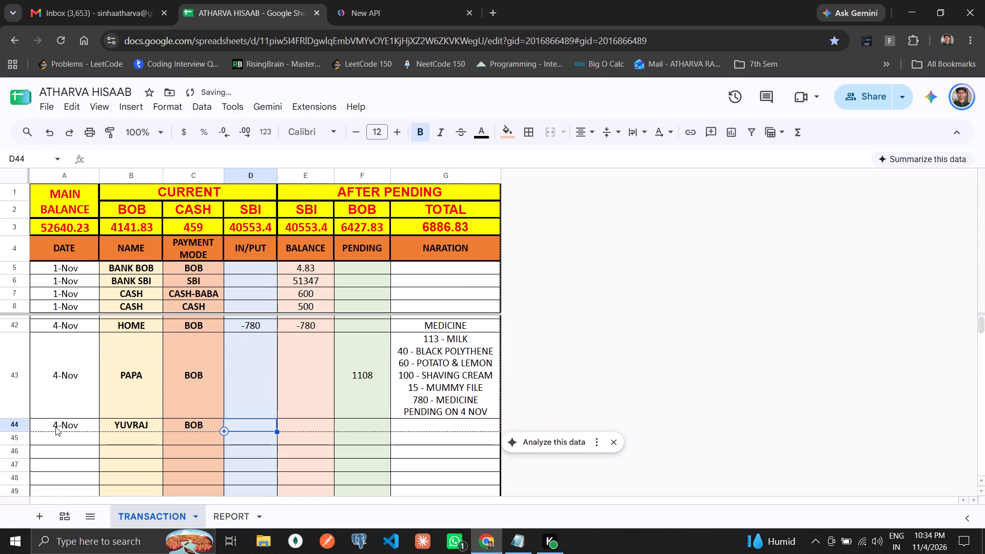
{"action": "type", "text": "1065"}
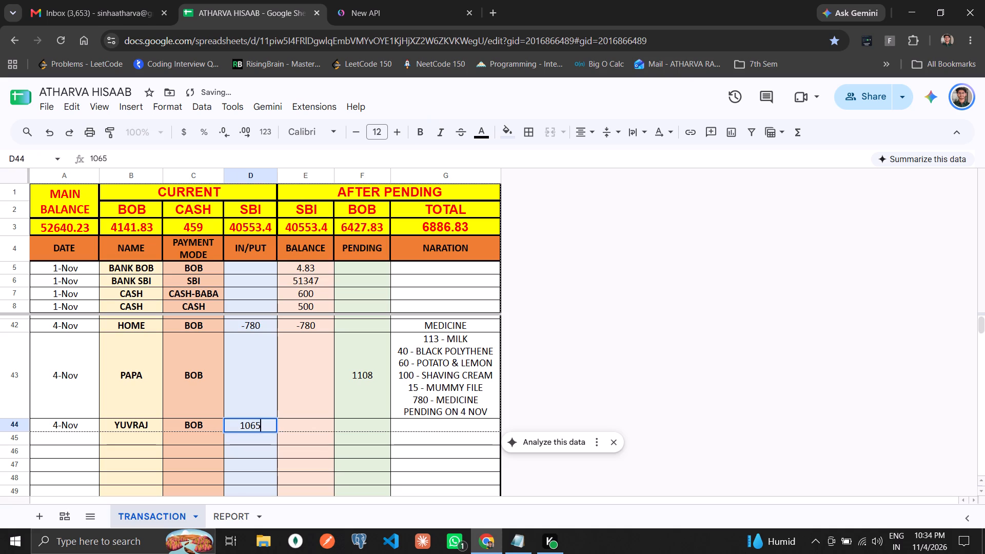
{"action": "key", "text": "Right"}
{"action": "key", "text": "Right"}
{"action": "type", "text": "-1065"}
{"action": "key", "text": "Right"}
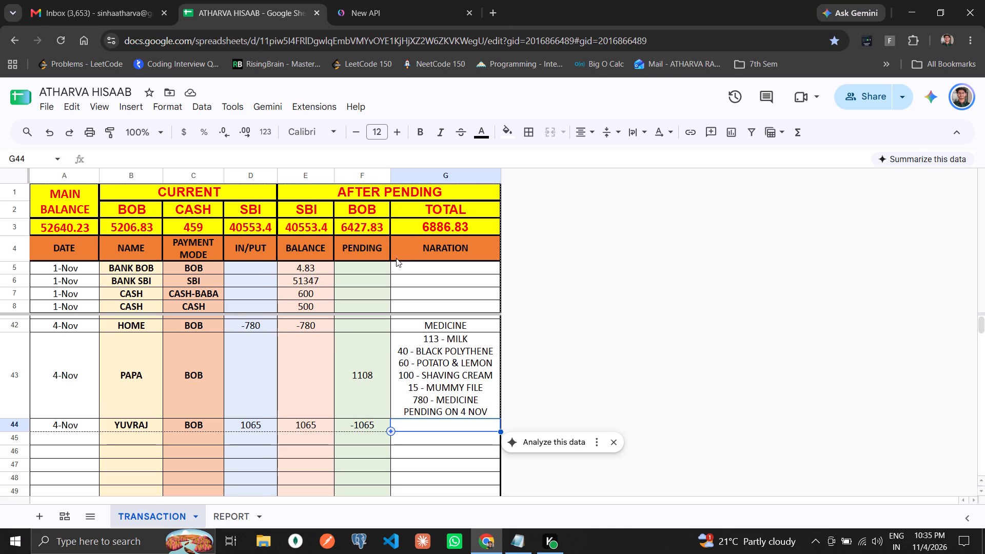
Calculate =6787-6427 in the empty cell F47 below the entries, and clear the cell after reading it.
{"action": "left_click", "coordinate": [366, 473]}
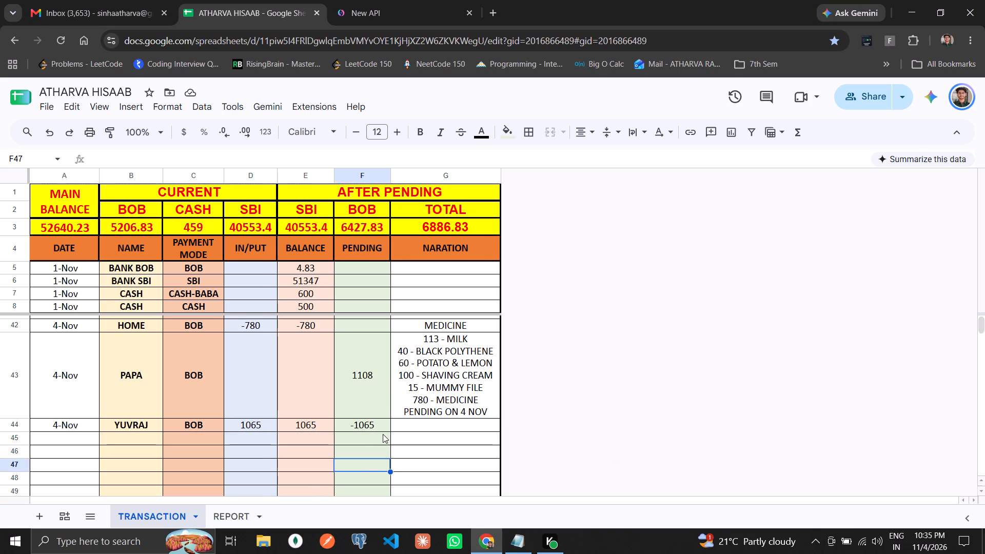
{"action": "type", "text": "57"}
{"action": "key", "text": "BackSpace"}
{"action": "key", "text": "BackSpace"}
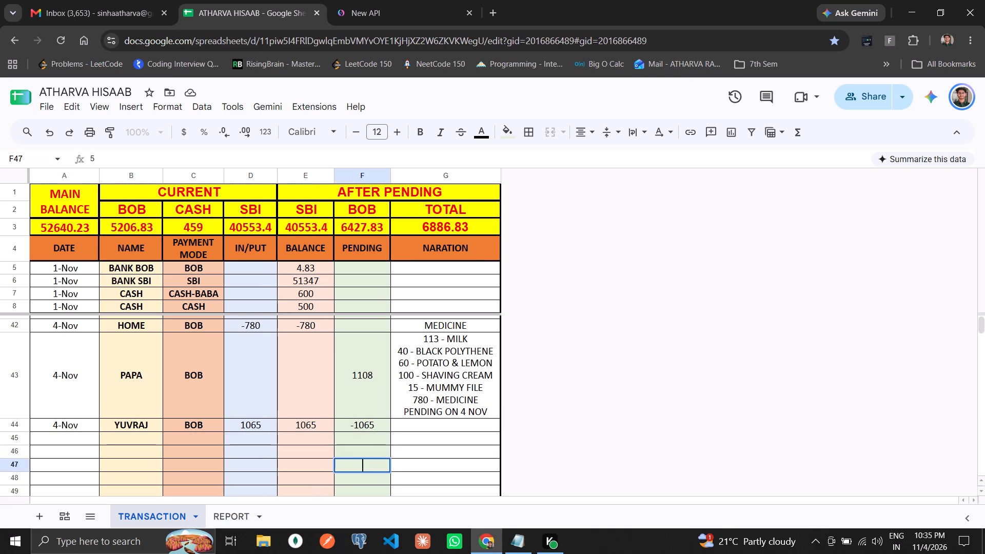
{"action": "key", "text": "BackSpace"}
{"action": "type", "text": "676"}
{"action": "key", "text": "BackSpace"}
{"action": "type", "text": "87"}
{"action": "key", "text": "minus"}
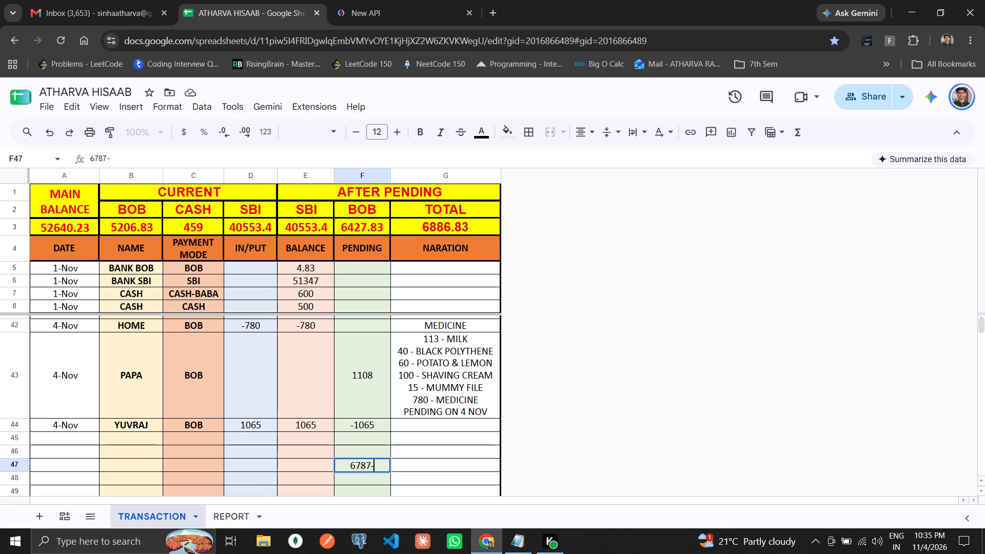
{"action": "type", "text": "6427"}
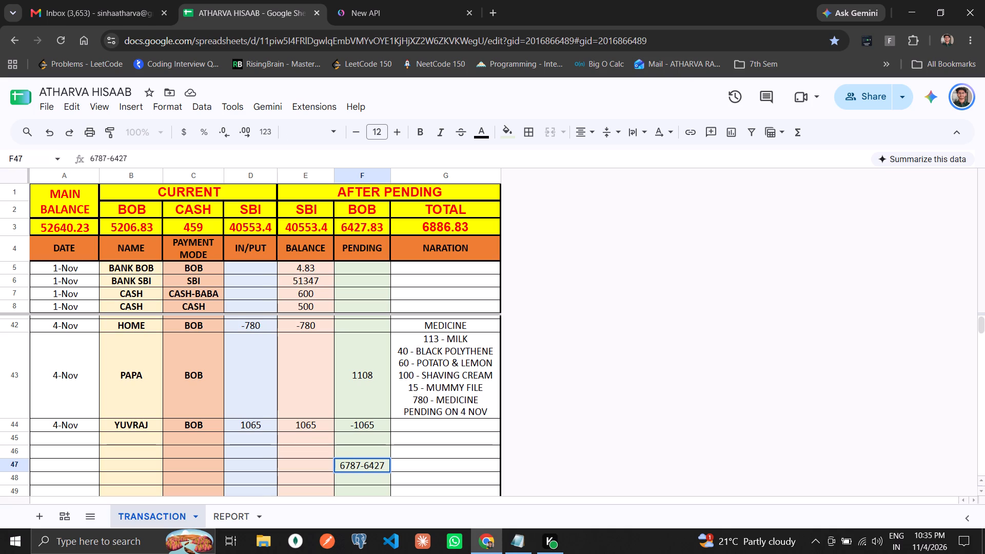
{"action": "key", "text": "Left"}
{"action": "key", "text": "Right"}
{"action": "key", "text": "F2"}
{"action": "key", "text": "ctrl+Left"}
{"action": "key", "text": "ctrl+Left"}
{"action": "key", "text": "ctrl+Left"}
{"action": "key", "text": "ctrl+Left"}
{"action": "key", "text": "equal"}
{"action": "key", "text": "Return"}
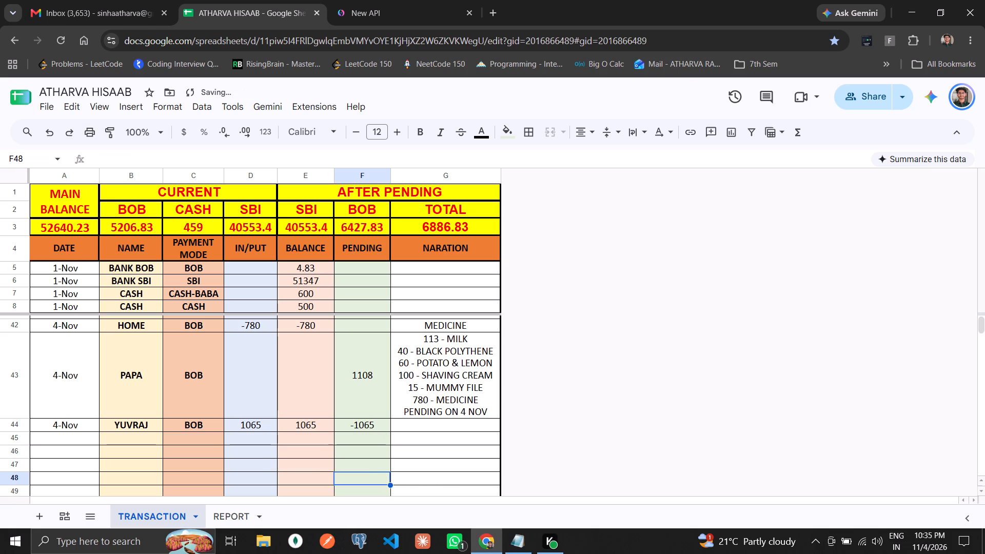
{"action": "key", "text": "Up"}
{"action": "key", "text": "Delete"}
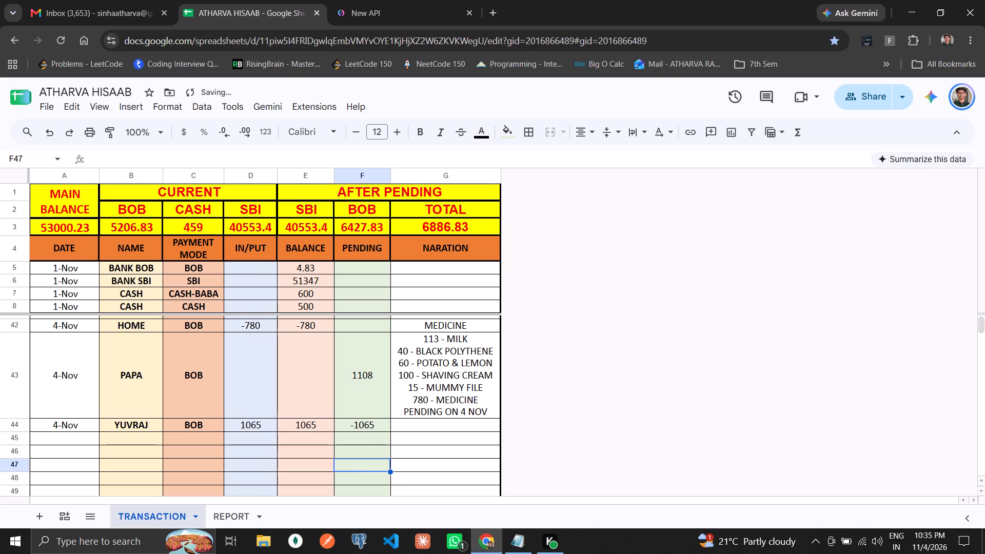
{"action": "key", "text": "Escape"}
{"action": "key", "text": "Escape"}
Check the sum of the IN/PUT amounts of the 3-Nov and 4-Nov PERSONAL entries, D36 to D39.
{"action": "scroll", "coordinate": [178, 470], "scroll_direction": "up", "scroll_amount": 2}
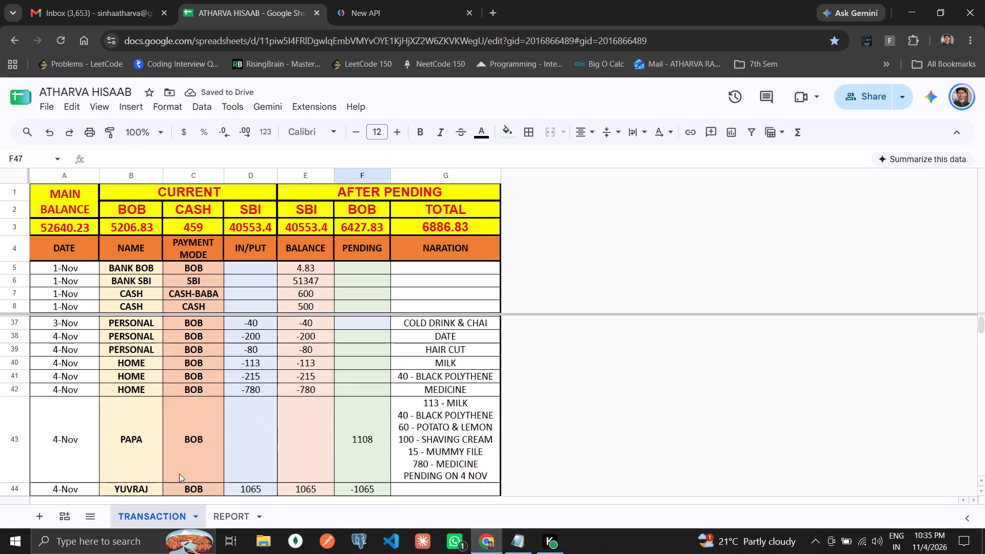
{"action": "scroll", "coordinate": [179, 473], "scroll_direction": "up", "scroll_amount": 1}
{"action": "scroll", "coordinate": [211, 462], "scroll_direction": "down", "scroll_amount": 1}
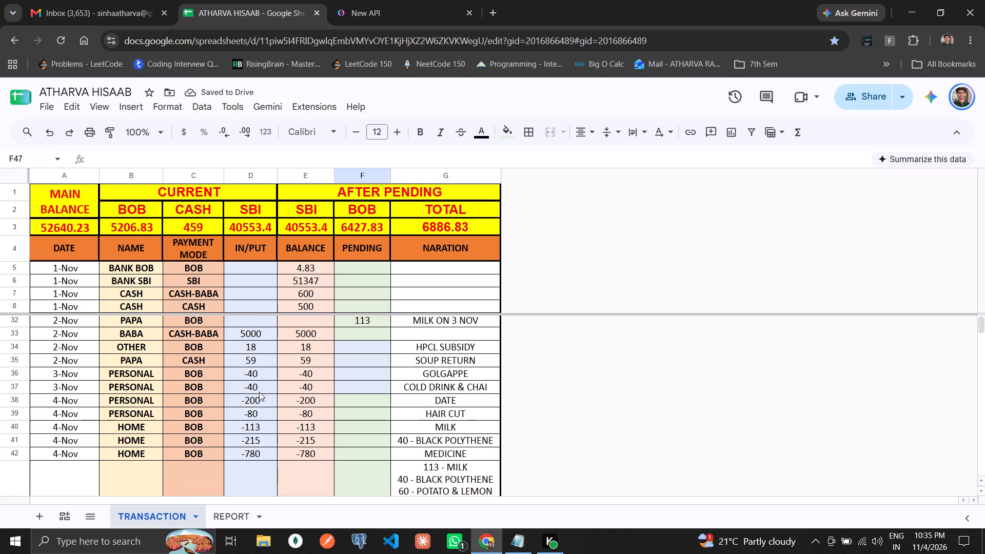
{"action": "left_click", "coordinate": [259, 392]}
{"action": "left_click", "coordinate": [272, 411], "text": "shift"}
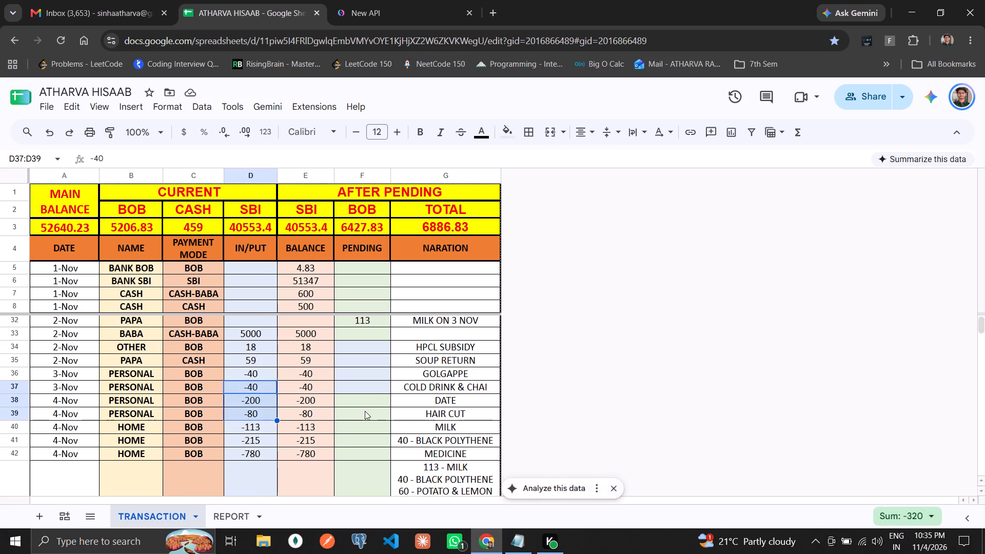
{"action": "left_click", "coordinate": [263, 375]}
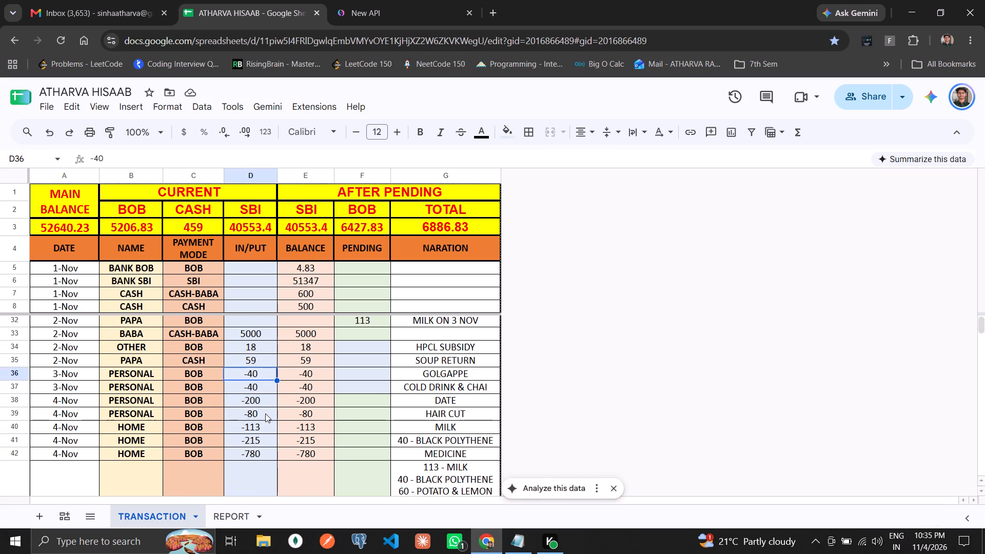
{"action": "left_click", "coordinate": [265, 413], "text": "shift"}
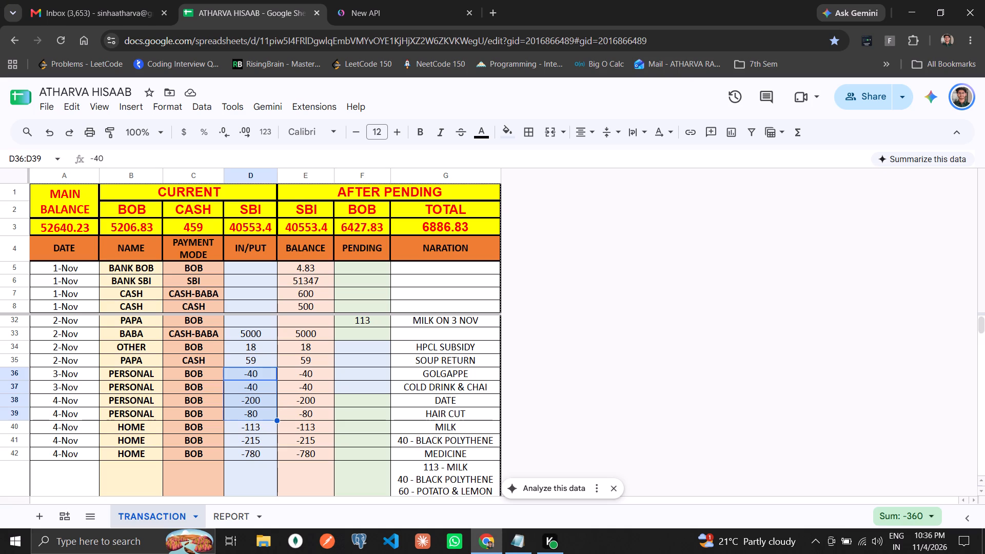
{"action": "left_click", "coordinate": [329, 411]}
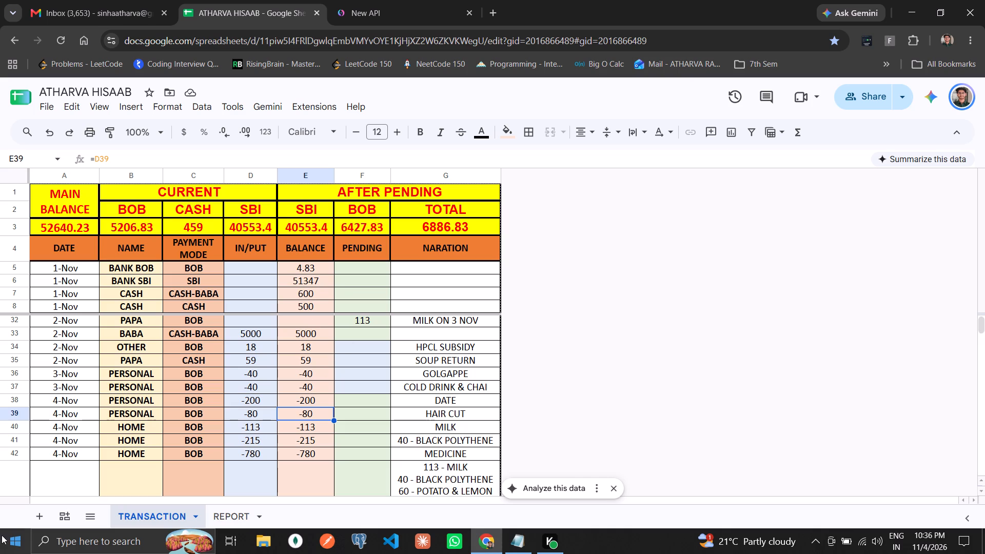
From the REPORT sheet, show the detail entries behind PAPA's pending sum, examine the 2-Nov to 4-Nov rows, and return to the TRANSACTION sheet.
{"action": "left_click", "coordinate": [216, 515]}
{"action": "right_click", "coordinate": [216, 515]}
{"action": "right_click", "coordinate": [213, 515]}
{"action": "left_click", "coordinate": [120, 330]}
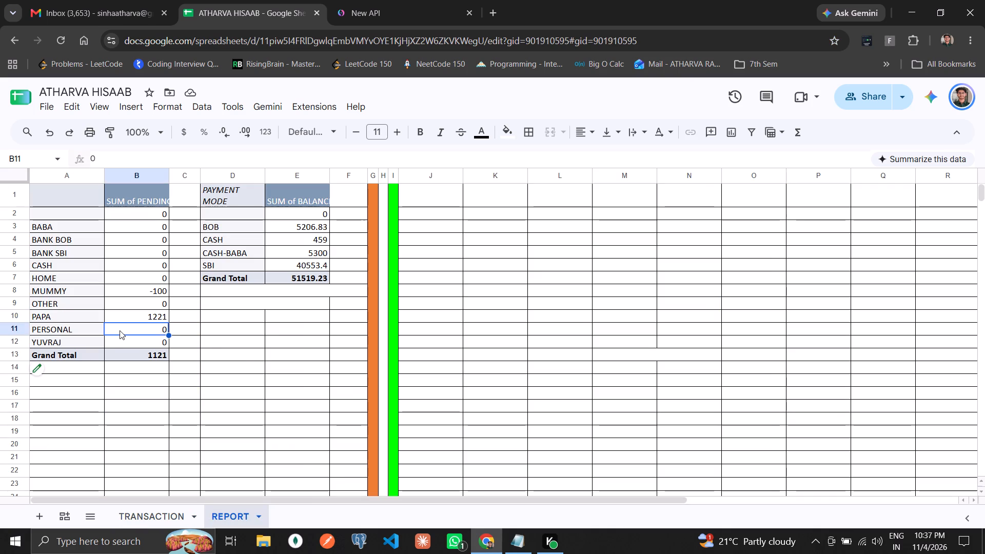
{"action": "double_click", "coordinate": [134, 316]}
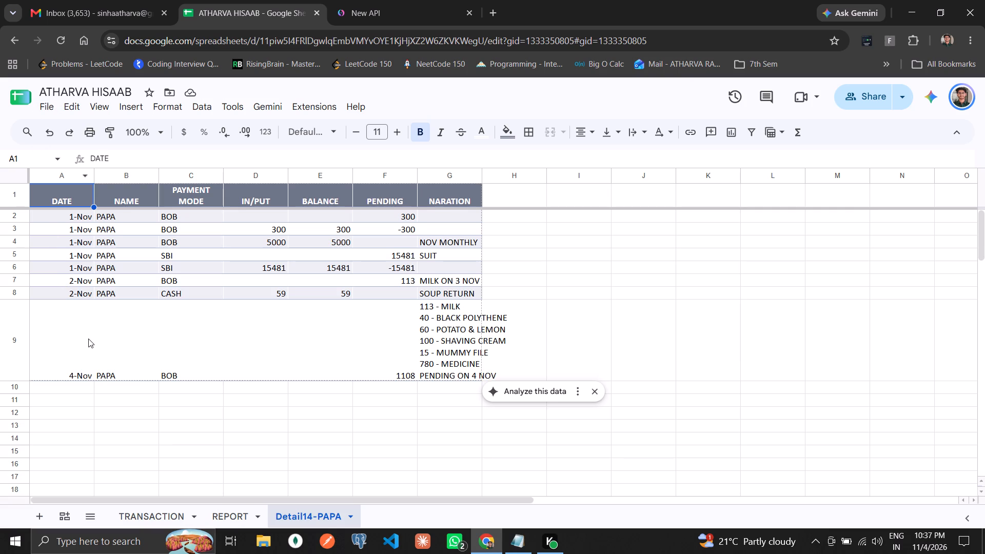
{"action": "left_click_drag", "start_coordinate": [64, 282], "coordinate": [192, 294]}
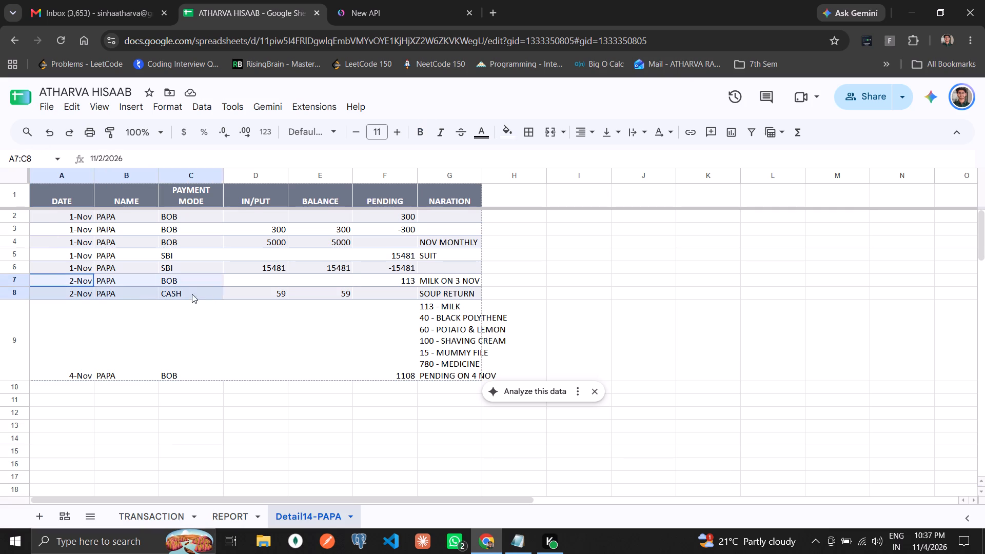
{"action": "left_click_drag", "start_coordinate": [192, 294], "coordinate": [451, 335]}
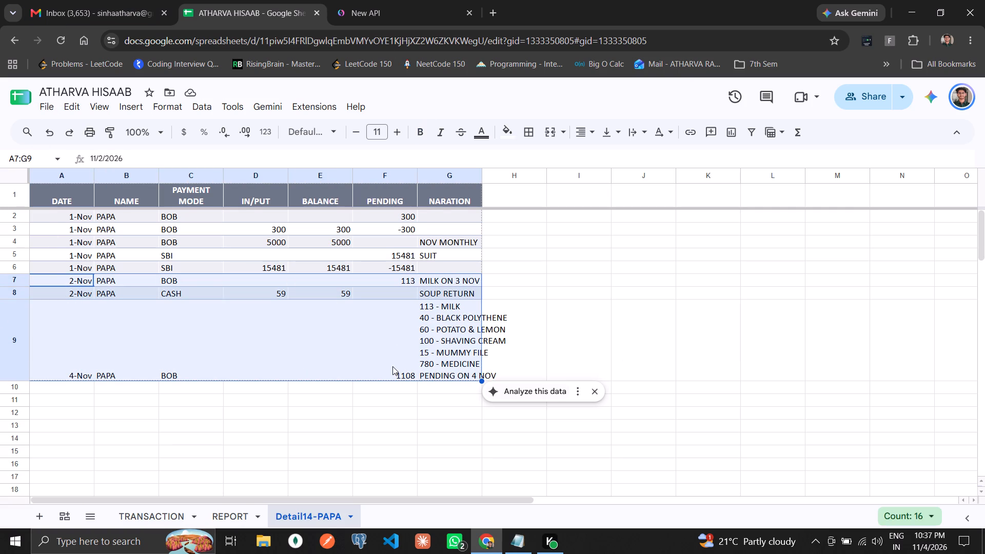
{"action": "left_click", "coordinate": [214, 523]}
{"action": "left_click", "coordinate": [170, 506]}
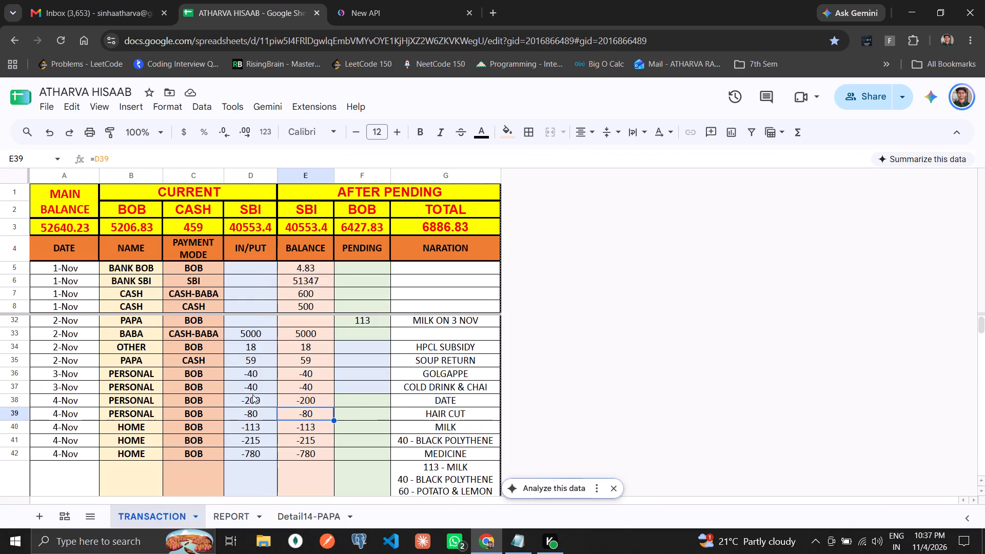
In the TRANSACTION sheet, enter -59 as the PENDING amount of PAPA's 2-Nov SOUP RETURN entry, cell F35.
{"action": "left_click", "coordinate": [373, 398]}
{"action": "scroll", "coordinate": [373, 398], "scroll_direction": "up", "scroll_amount": 2}
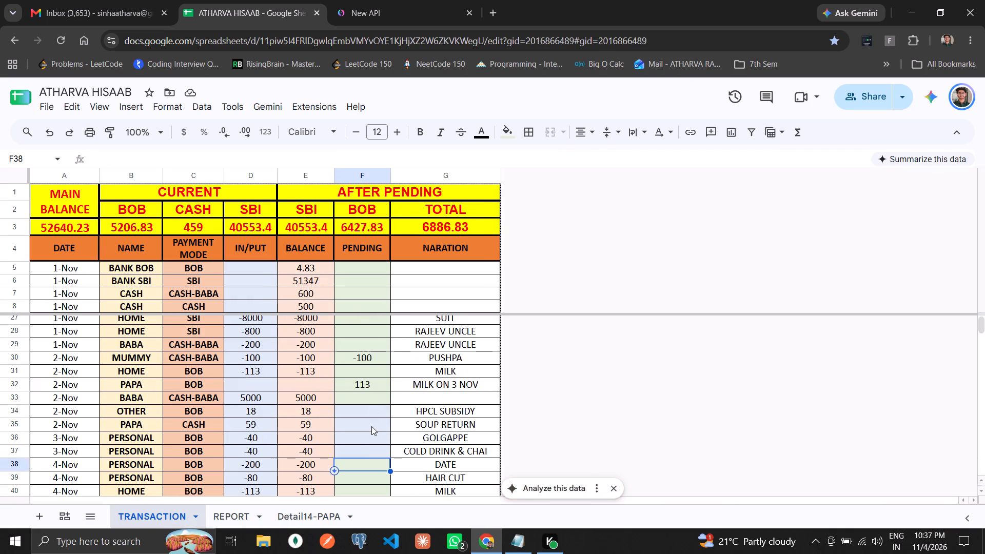
{"action": "scroll", "coordinate": [311, 414], "scroll_direction": "up", "scroll_amount": 1}
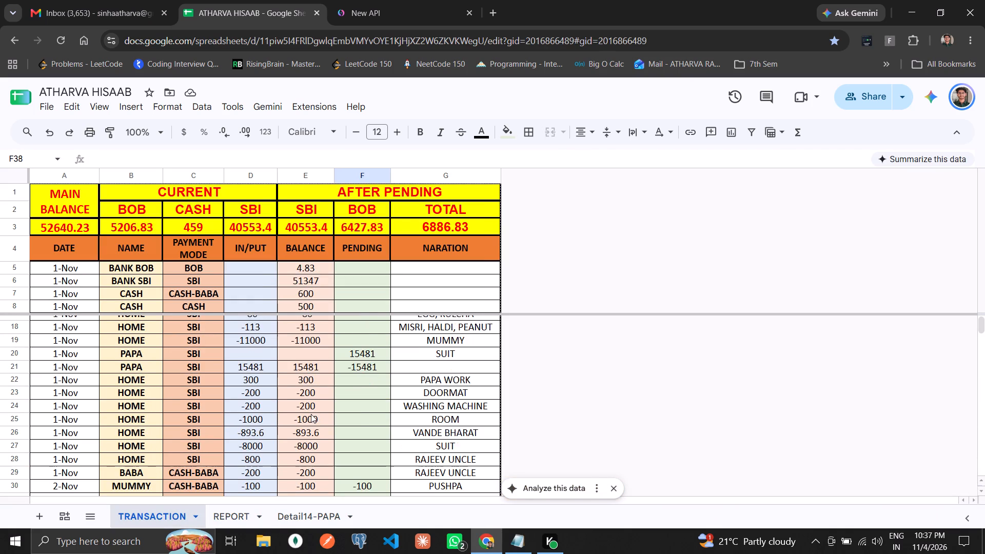
{"action": "scroll", "coordinate": [311, 414], "scroll_direction": "up", "scroll_amount": 1}
{"action": "scroll", "coordinate": [311, 414], "scroll_direction": "down", "scroll_amount": 2}
{"action": "scroll", "coordinate": [391, 420], "scroll_direction": "down", "scroll_amount": 1}
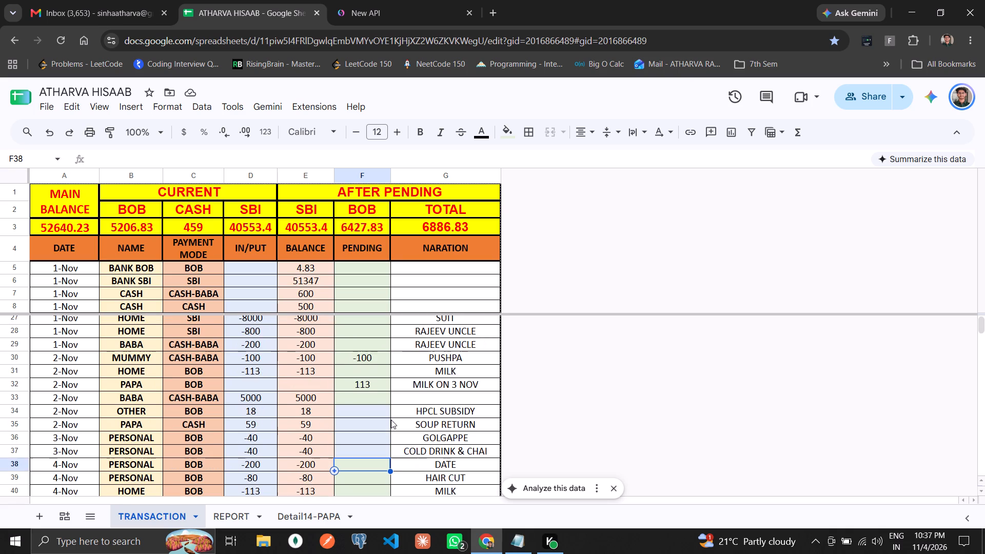
{"action": "left_click", "coordinate": [368, 422]}
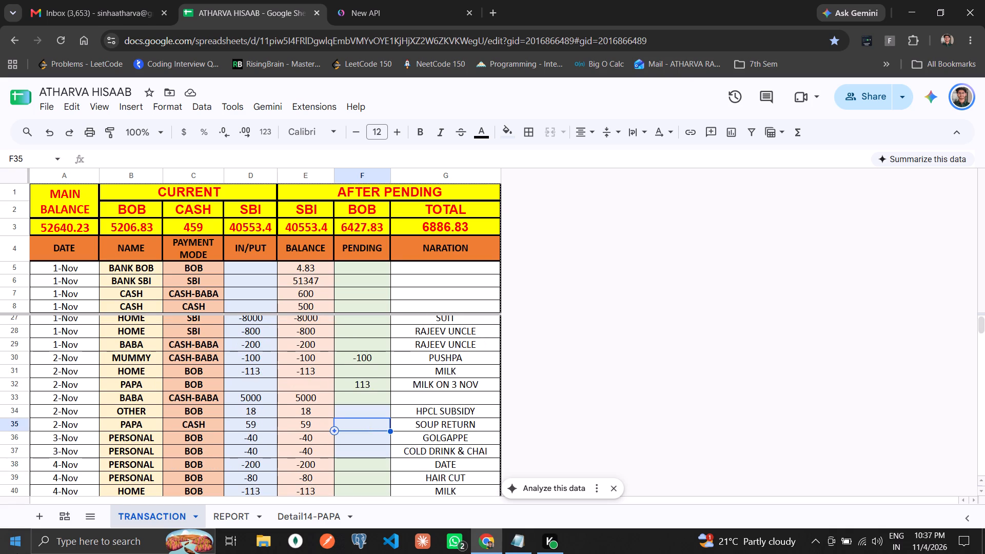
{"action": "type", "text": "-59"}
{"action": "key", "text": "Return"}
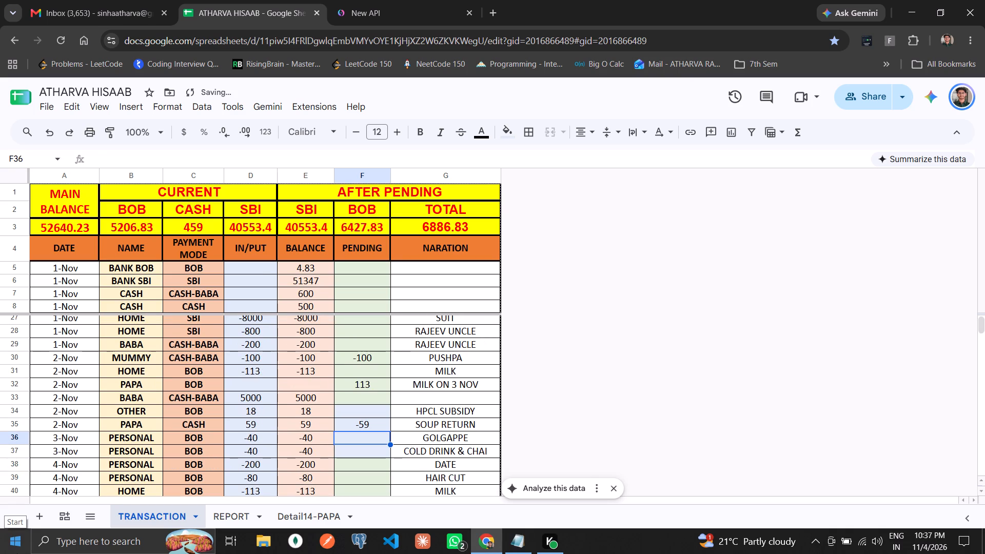
From the REPORT sheet, show the detail entries behind PAPA's pending sum and copy the 2-Nov to 4-Nov rows, A7:G9.
{"action": "left_click", "coordinate": [231, 514]}
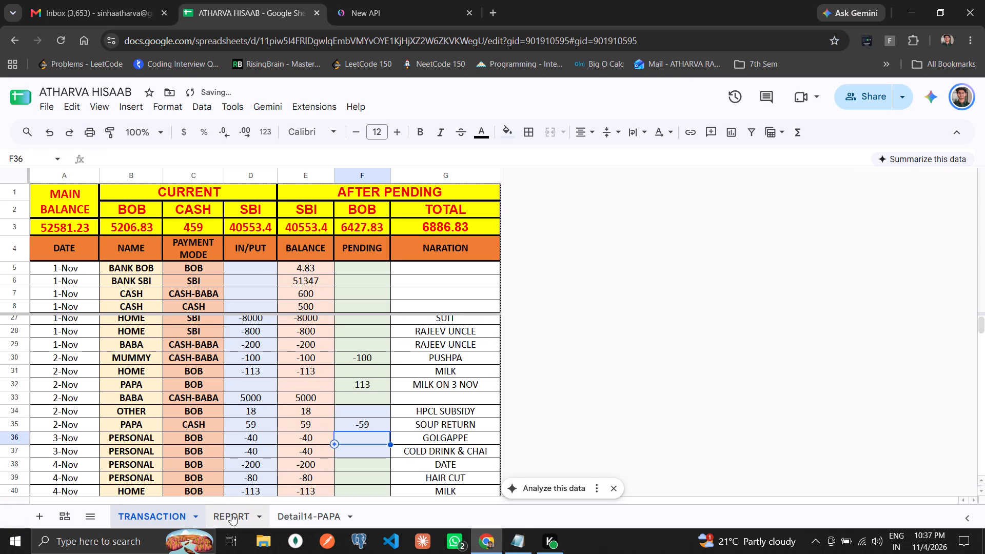
{"action": "double_click", "coordinate": [131, 322]}
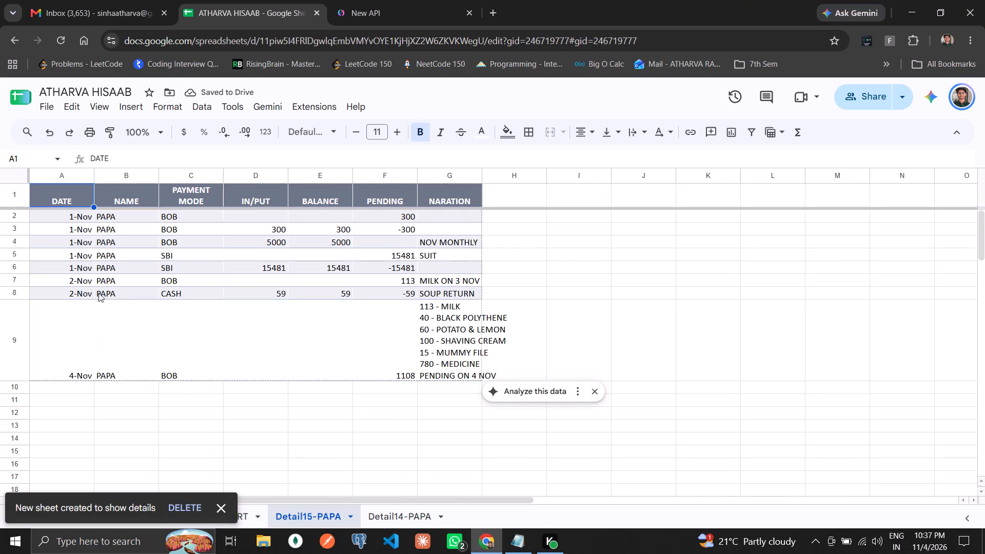
{"action": "left_click_drag", "start_coordinate": [73, 280], "coordinate": [447, 365]}
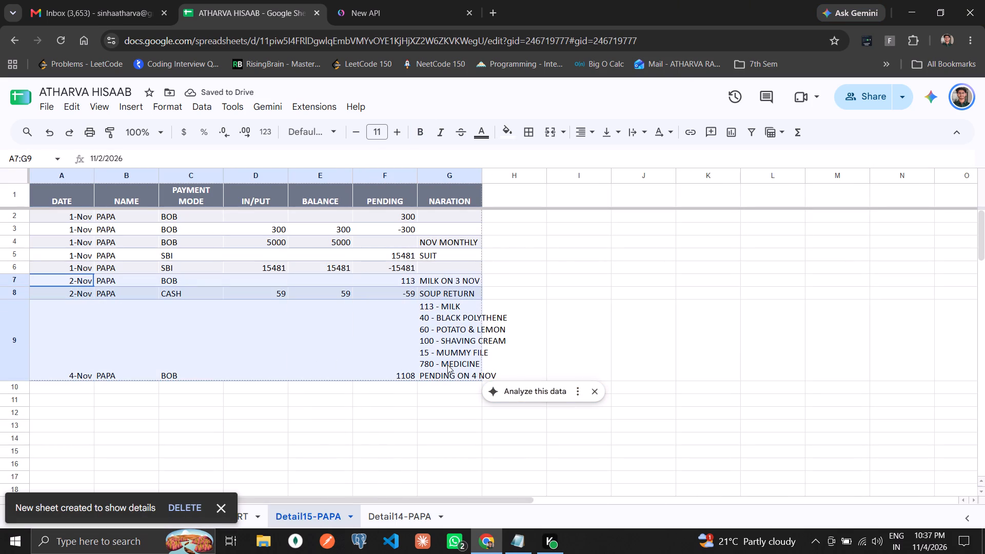
{"action": "left_click_drag", "start_coordinate": [447, 365], "coordinate": [451, 365]}
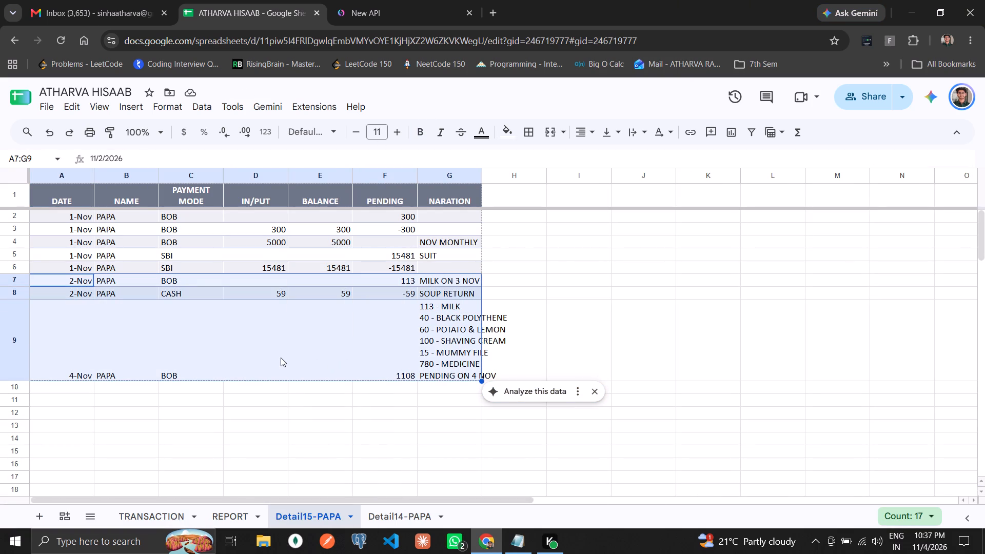
{"action": "key", "text": "ctrl+c"}
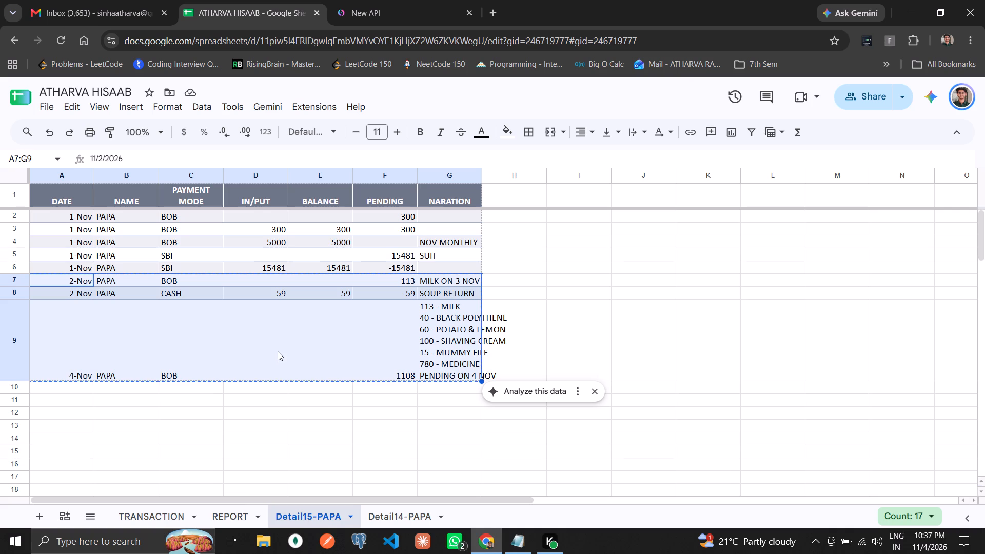
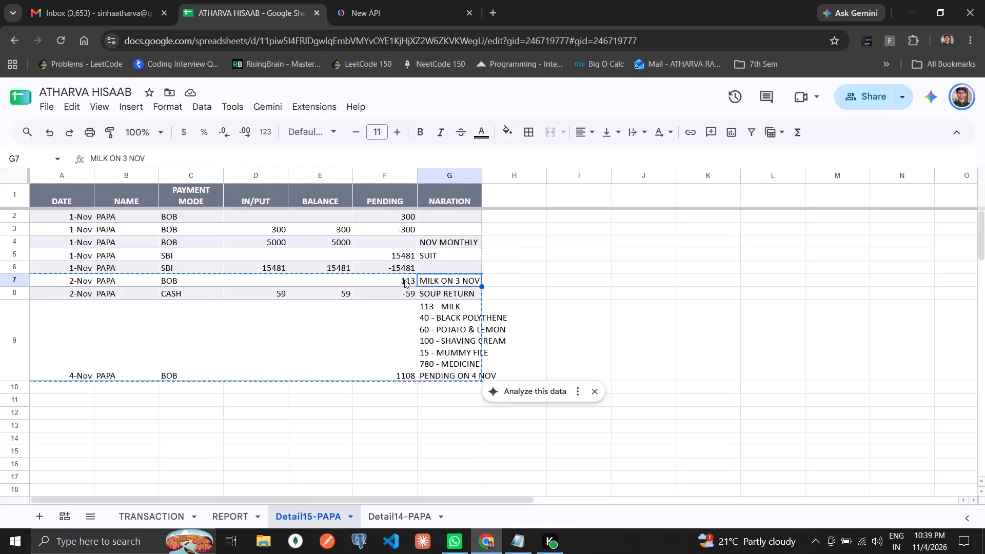
In PAPA's newest detail sheet, select the PENDING and NARATION cells of the 2-Nov to 4-Nov entries, F7 to G9.
{"action": "left_click_drag", "start_coordinate": [404, 280], "coordinate": [440, 342]}
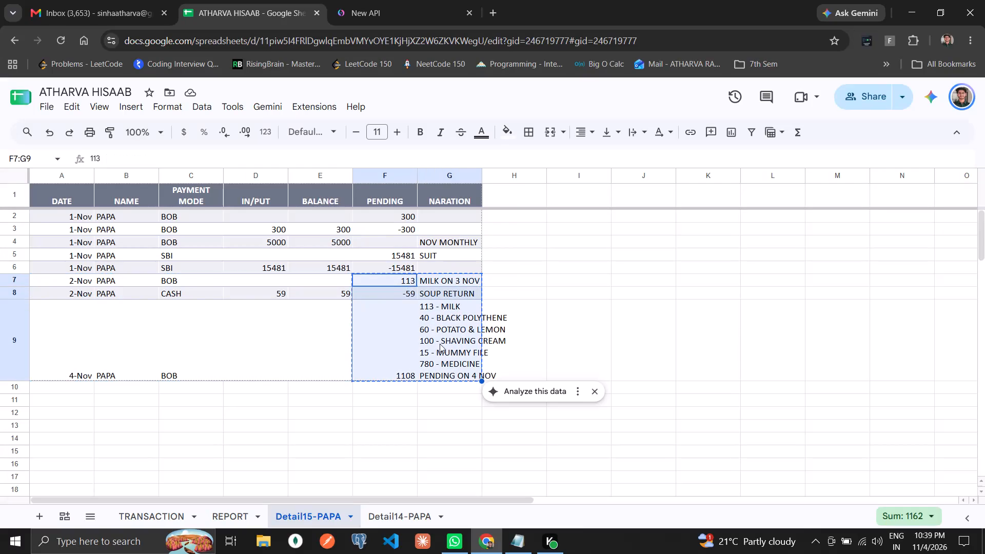
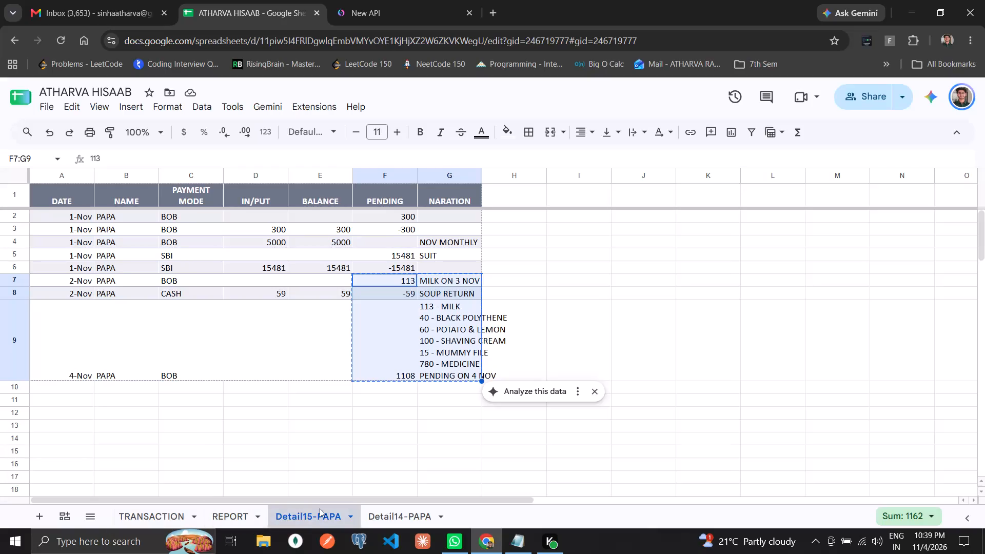
Return from PAPA's detail sheet to the REPORT sheet to view the pending sums and payment-mode balances.
{"action": "left_click", "coordinate": [202, 511]}
{"action": "left_click", "coordinate": [222, 516]}
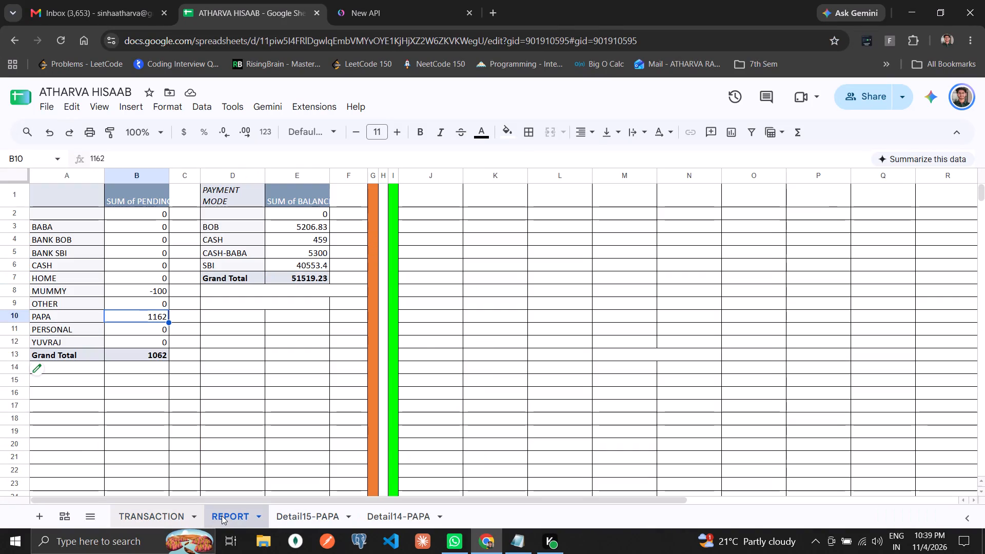